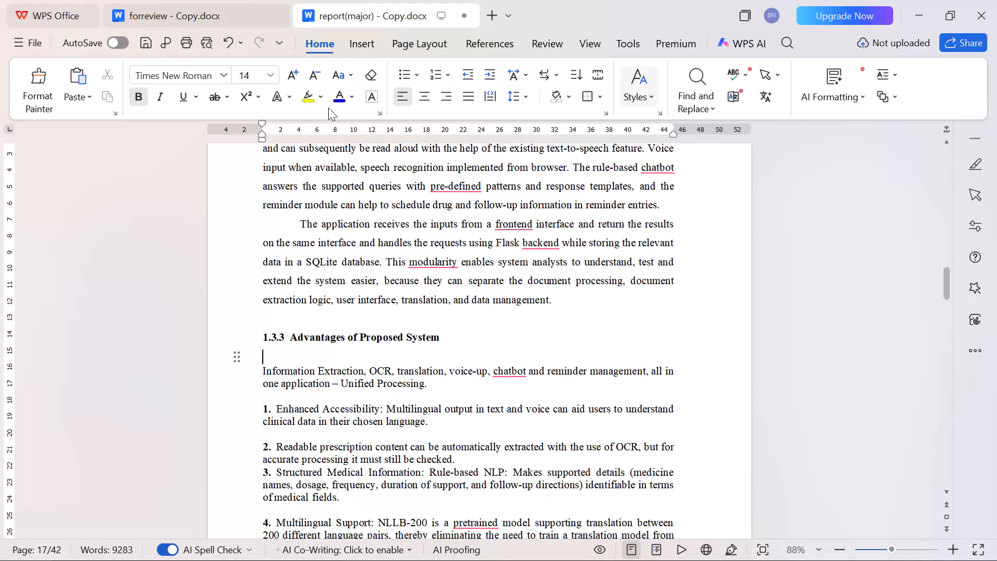
# Save the report document.
pyautogui.hotkey('ctrl', 's')
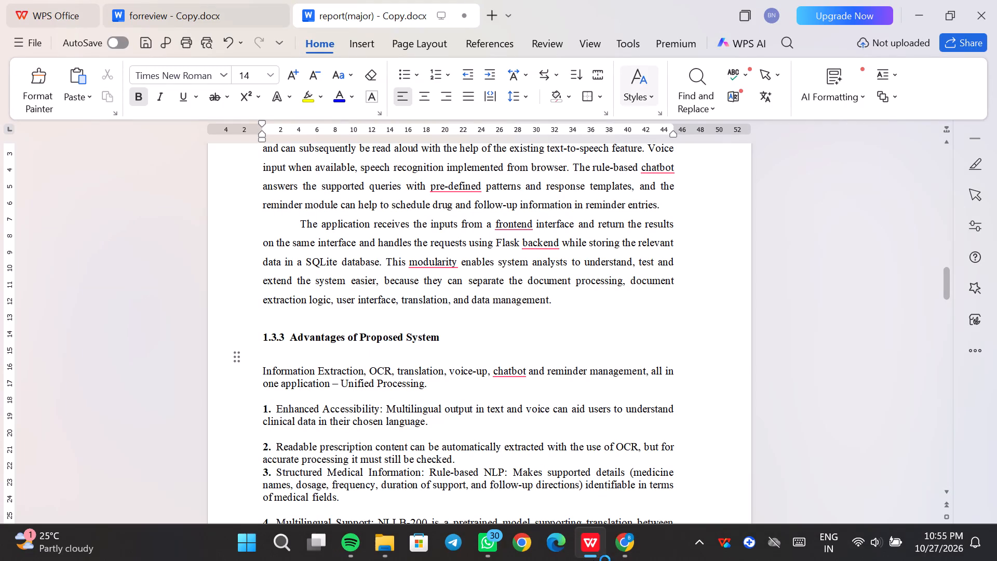
# Increase the line spacing of section 1.3.3 from its opening paragraph through item 7, Simple Data Management, to match the body text above.
pyautogui.scroll(7, 422, 381)
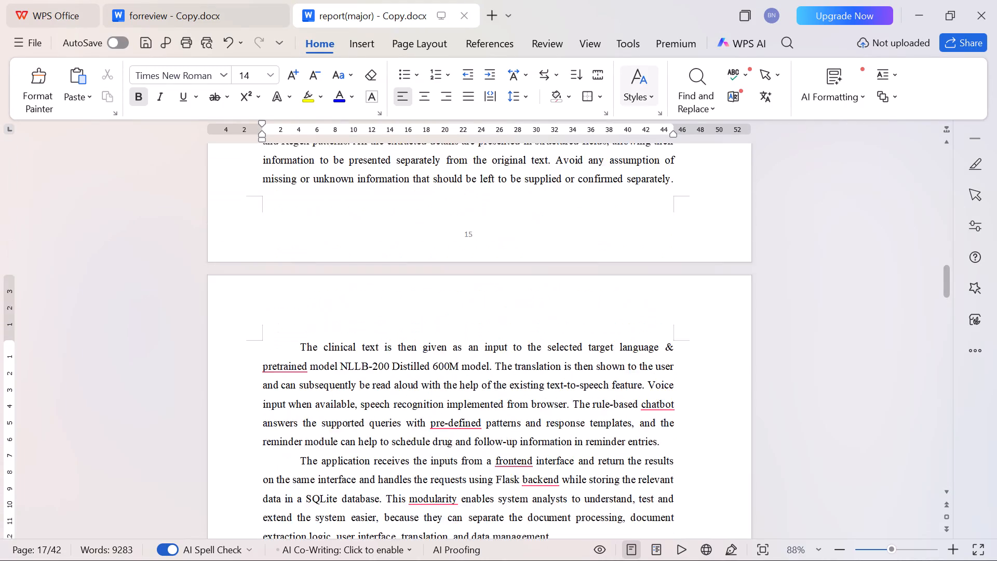
pyautogui.scroll(2, 422, 380)
pyautogui.scroll(-11, 422, 380)
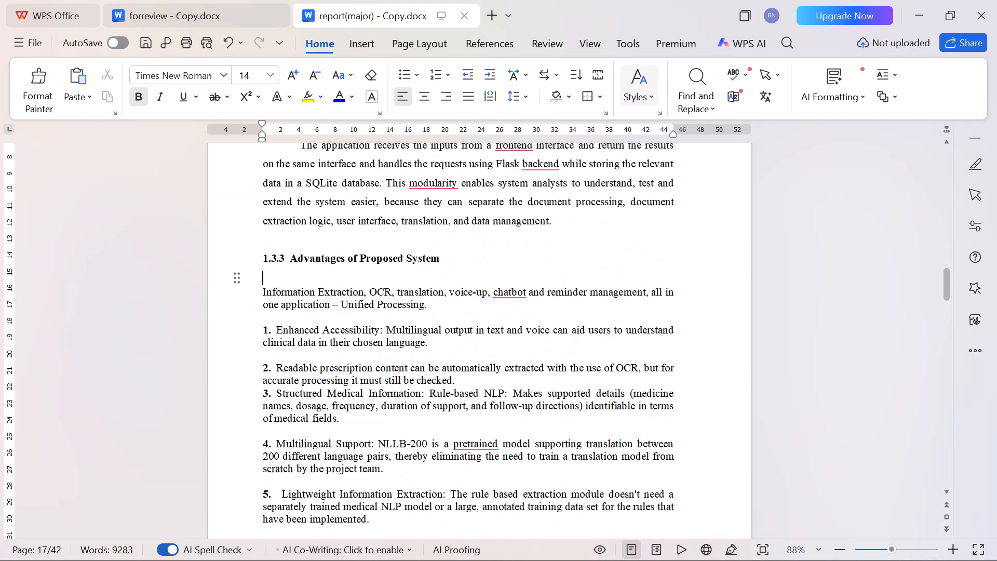
pyautogui.moveTo(260, 295); pyautogui.dragTo(358, 353)
pyautogui.scroll(-1, 358, 353)
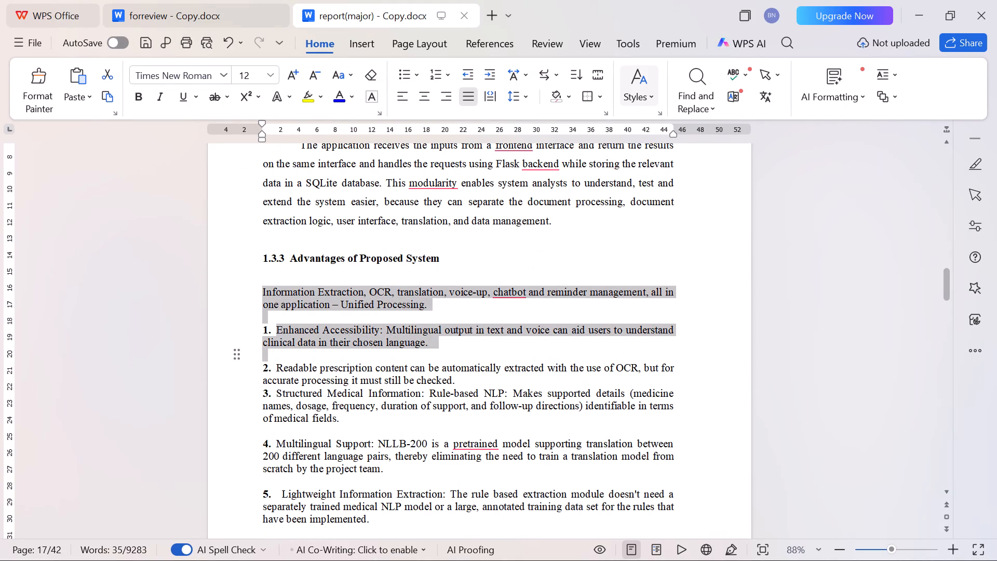
pyautogui.scroll(-1, 358, 353)
pyautogui.moveTo(358, 353); pyautogui.dragTo(499, 375)
pyautogui.scroll(-4, 358, 353)
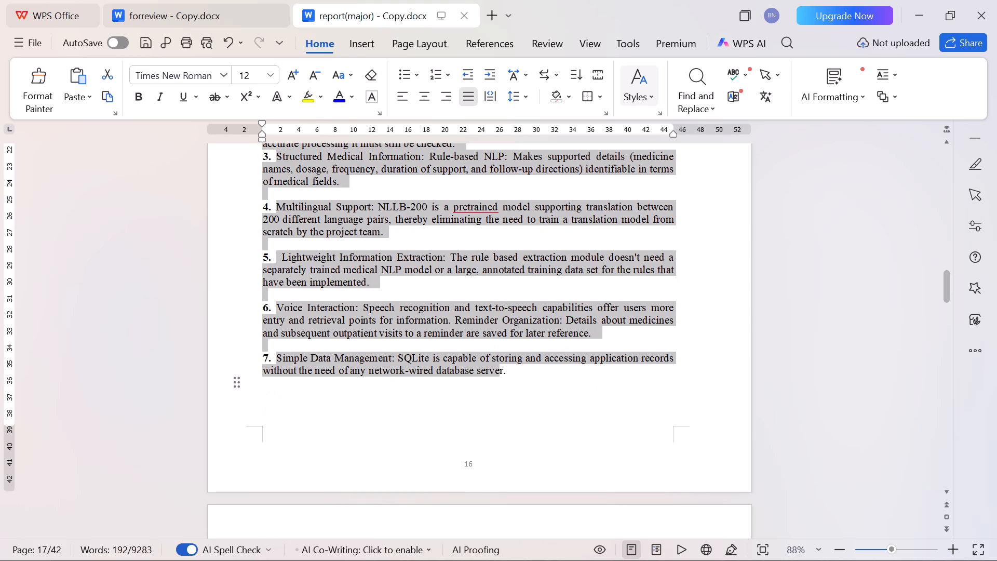
pyautogui.moveTo(499, 375); pyautogui.dragTo(509, 372)
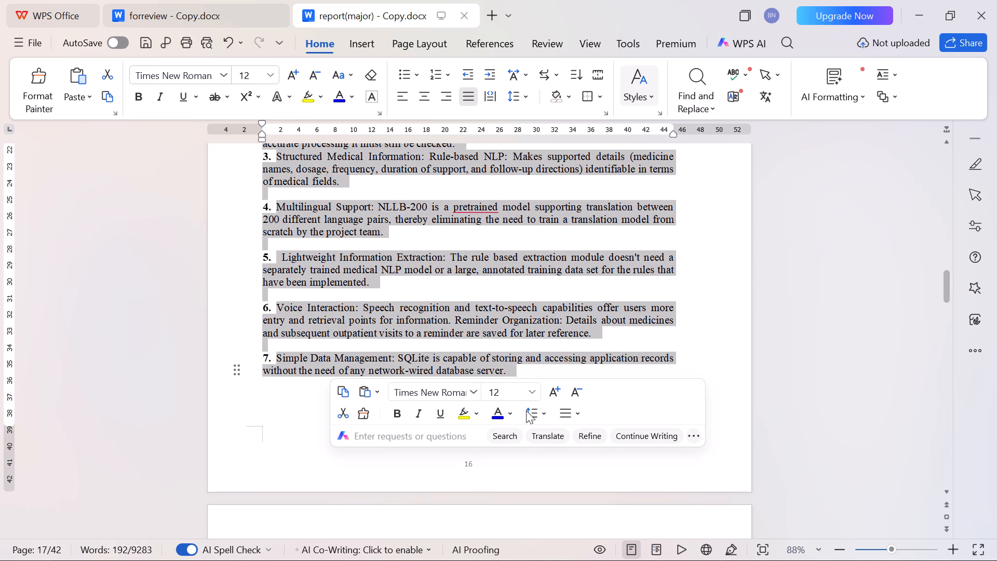
pyautogui.click(548, 421)
pyautogui.click(572, 282)
pyautogui.click(569, 276)
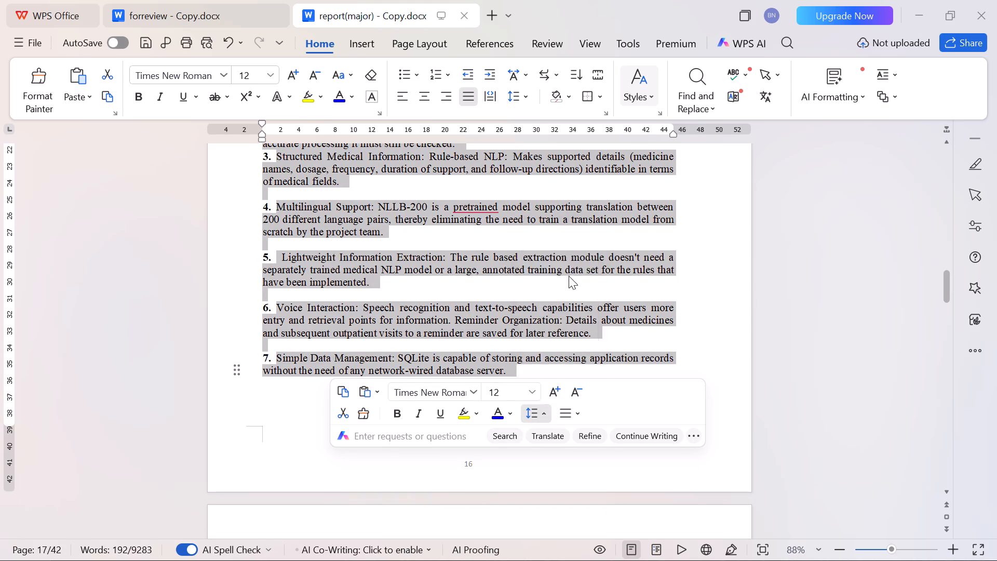
pyautogui.click(481, 317)
# Remove the blank lines after the opening paragraph and after list items 1 and 3 in section 1.3.3.
pyautogui.scroll(6, 481, 318)
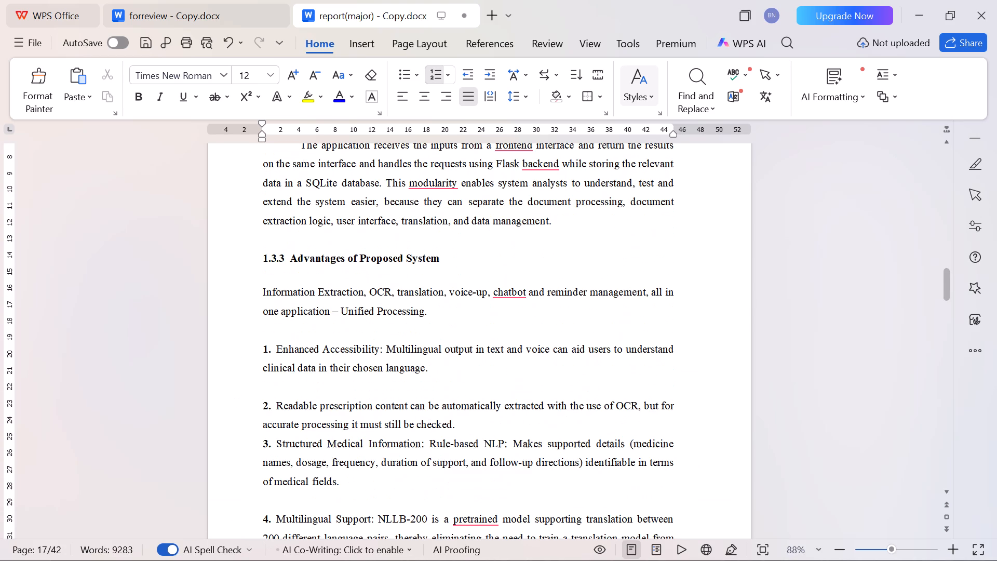
pyautogui.click(480, 318)
pyautogui.press('Delete')
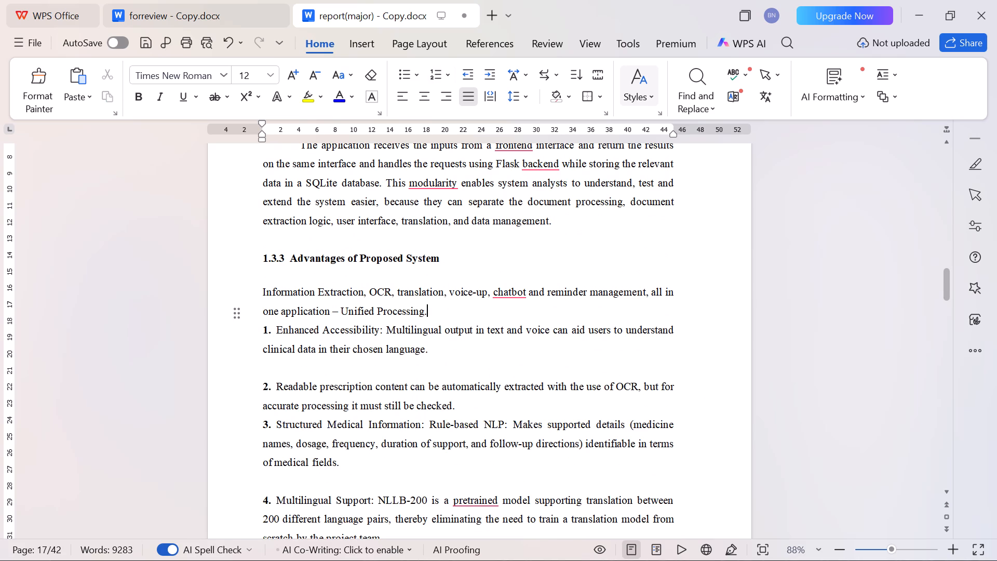
pyautogui.click(432, 352)
pyautogui.press('Delete')
pyautogui.click(462, 390)
pyautogui.press('Delete')
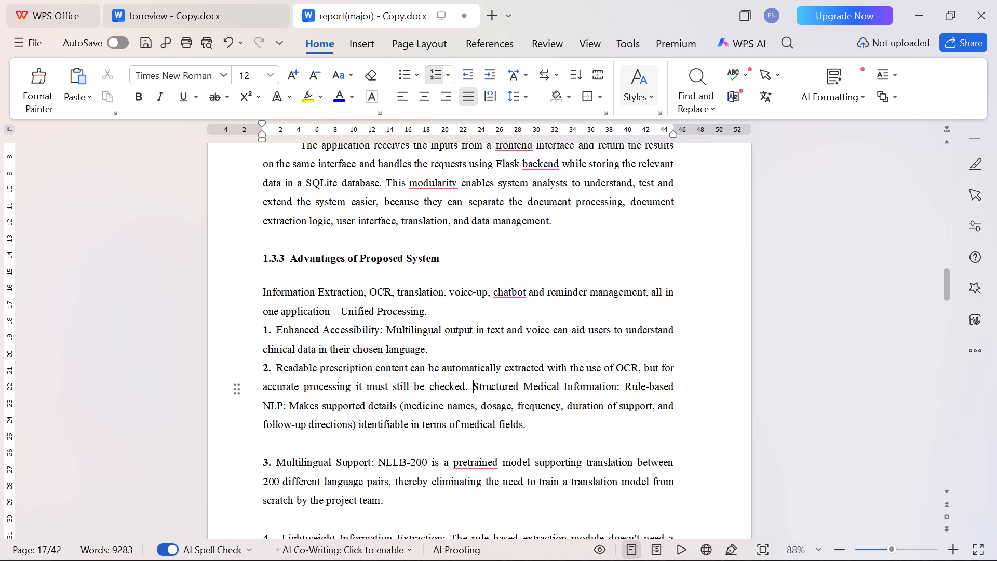
pyautogui.hotkey('ctrl', 'z')
pyautogui.click(407, 442)
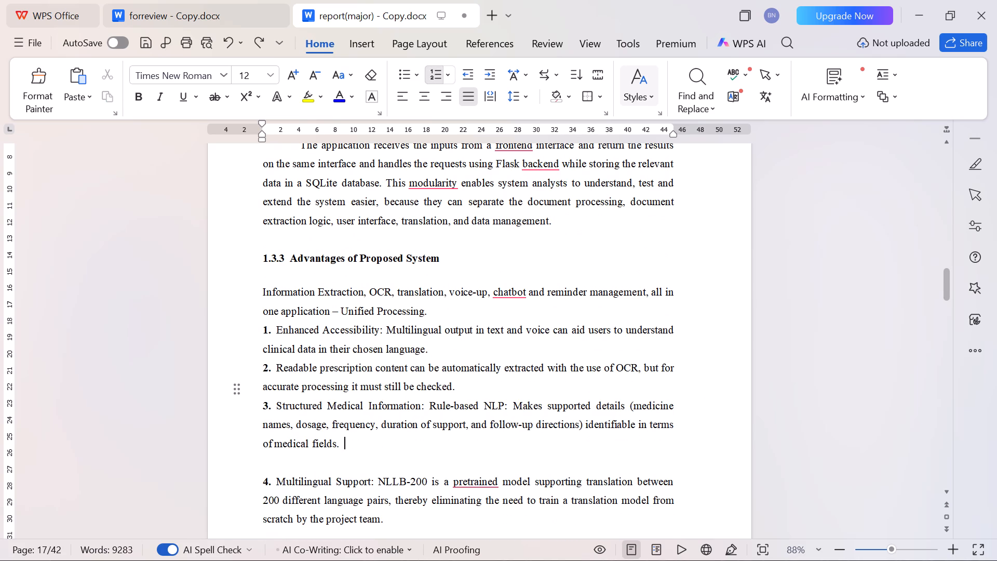
pyautogui.press('Delete')
# Remove the blank lines after the Multilingual Support, Lightweight Information Extraction and Voice Interaction items.
pyautogui.scroll(-2, 407, 442)
pyautogui.click(411, 424)
pyautogui.press('Delete')
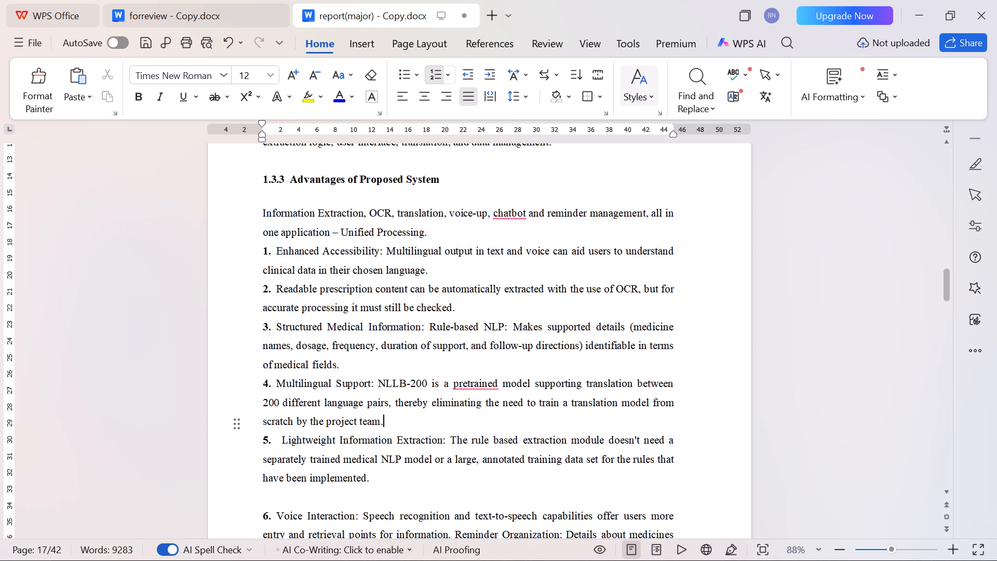
pyautogui.click(402, 476)
pyautogui.press('Delete')
pyautogui.scroll(-2, 402, 476)
pyautogui.scroll(-3, 533, 443)
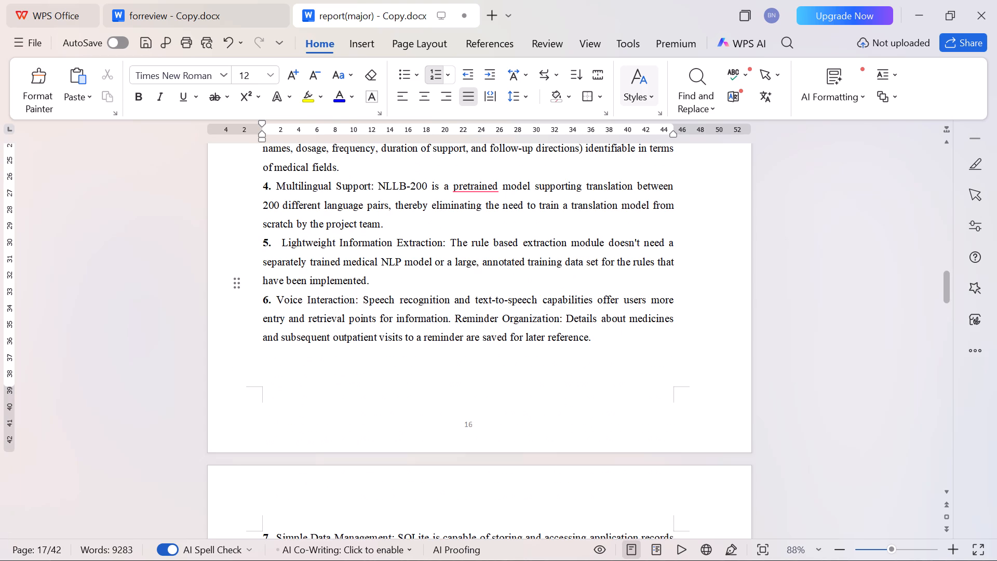
pyautogui.click(641, 345)
pyautogui.press('Delete')
# Apply the same wider line spacing to the Extensibility item and the closing paragraph of section 1.3.3.
pyautogui.scroll(-5, 641, 348)
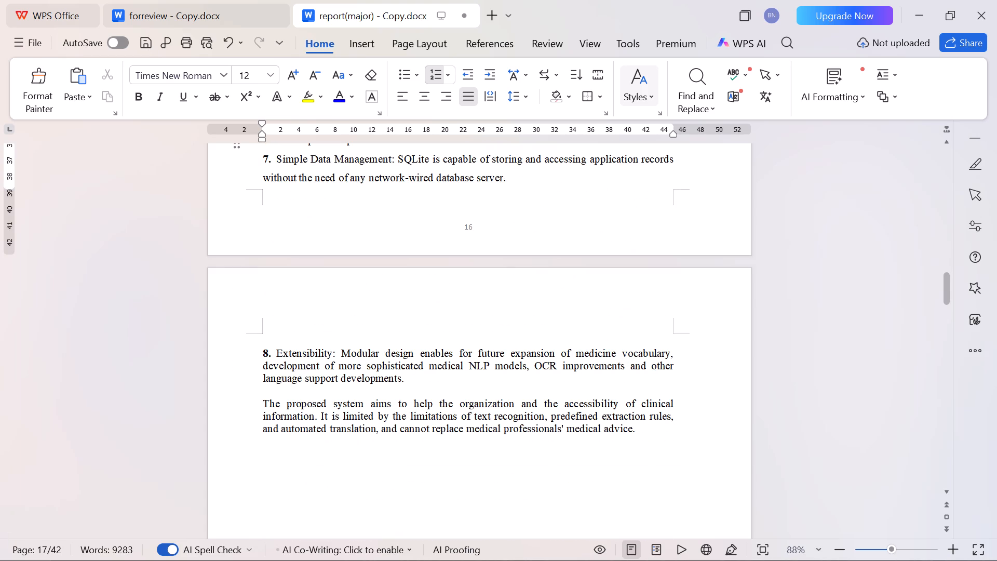
pyautogui.moveTo(271, 349); pyautogui.dragTo(641, 435)
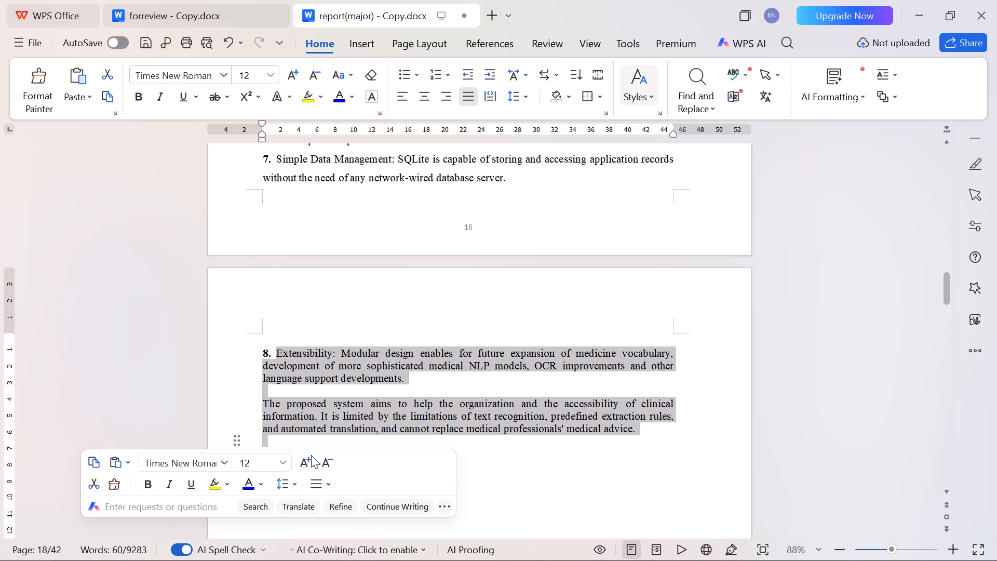
pyautogui.click(293, 483)
pyautogui.click(316, 342)
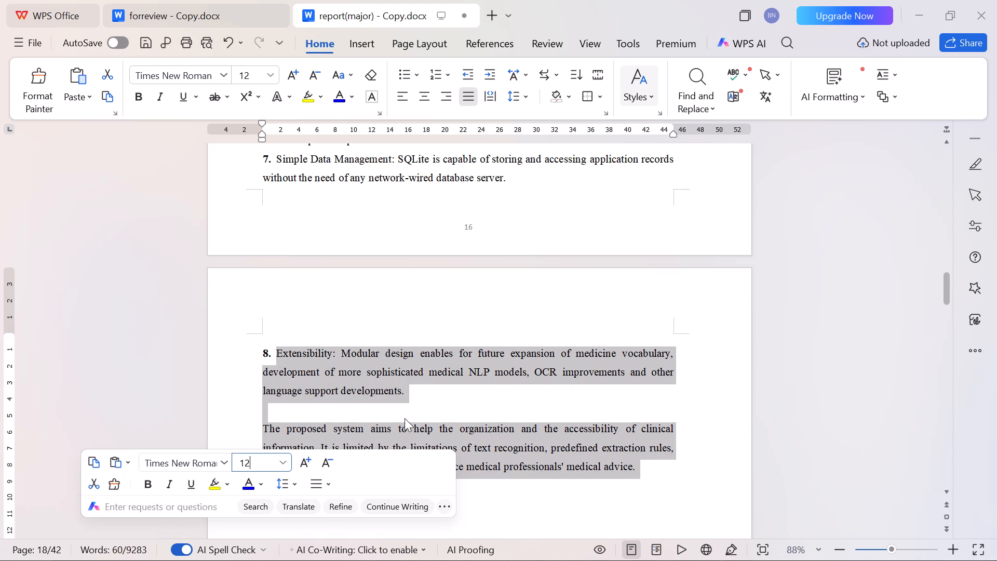
pyautogui.click(405, 420)
# Make the item 1 label "Enhanced Accessibility" bold.
pyautogui.scroll(2, 407, 422)
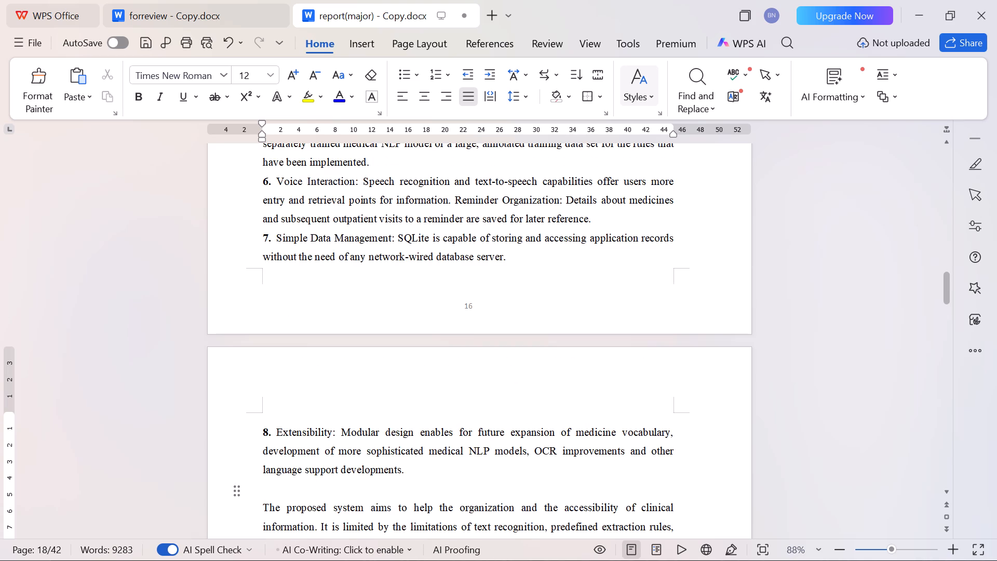
pyautogui.scroll(8, 445, 377)
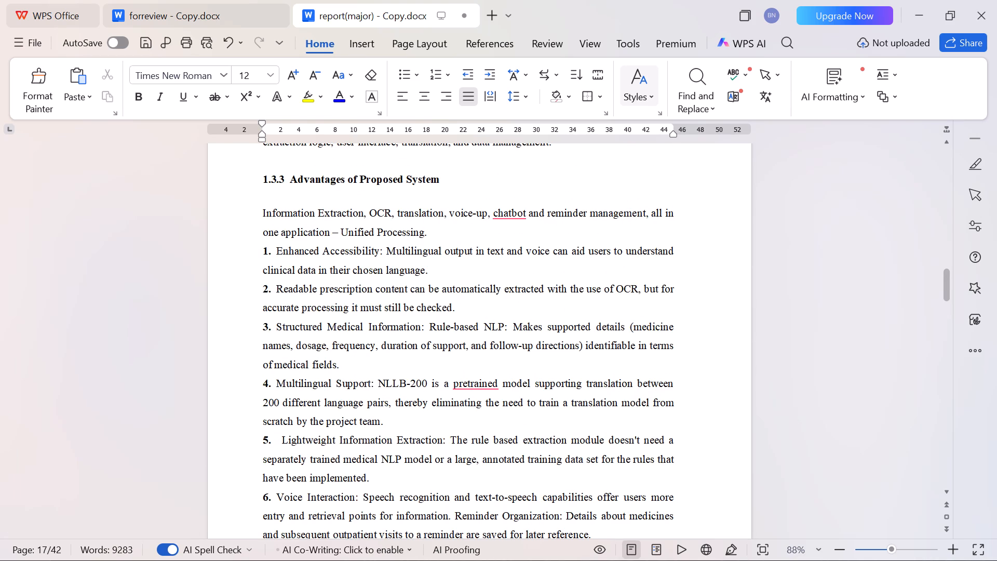
pyautogui.moveTo(379, 251); pyautogui.dragTo(273, 259)
pyautogui.hotkey('ctrl', 'b')
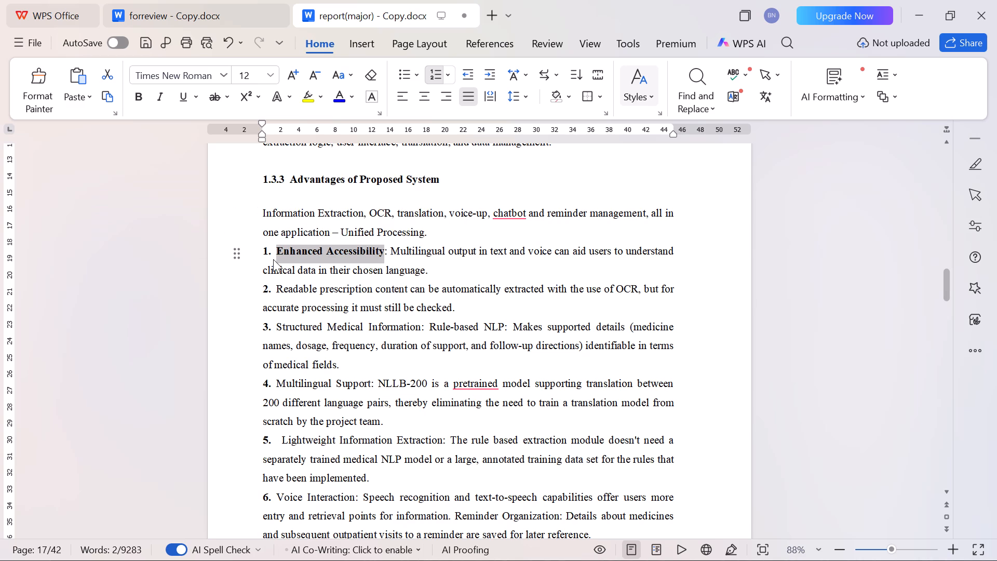
# Delete list item 2 about readable prescription content extracted with OCR.
pyautogui.moveTo(276, 287); pyautogui.dragTo(446, 293)
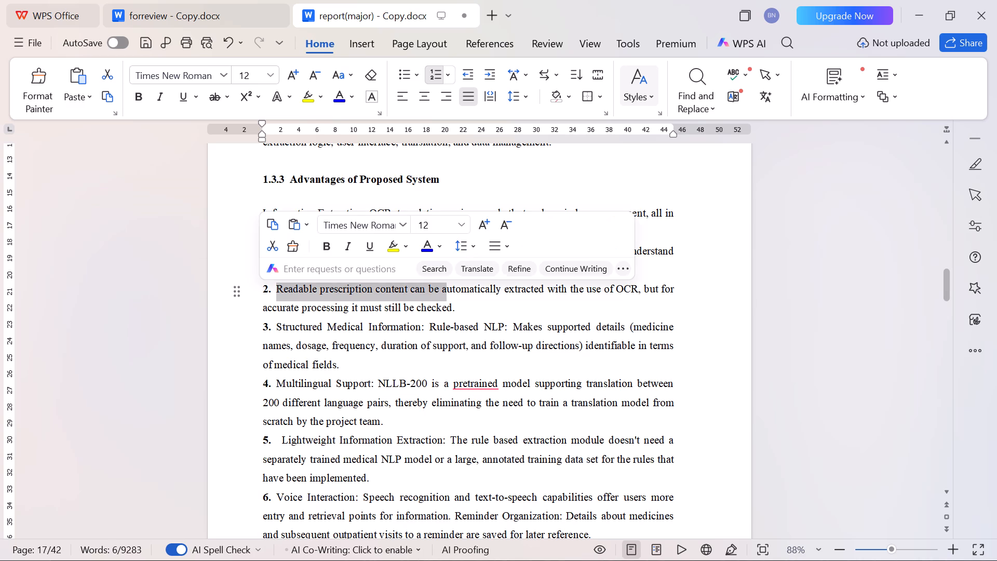
pyautogui.click(443, 302)
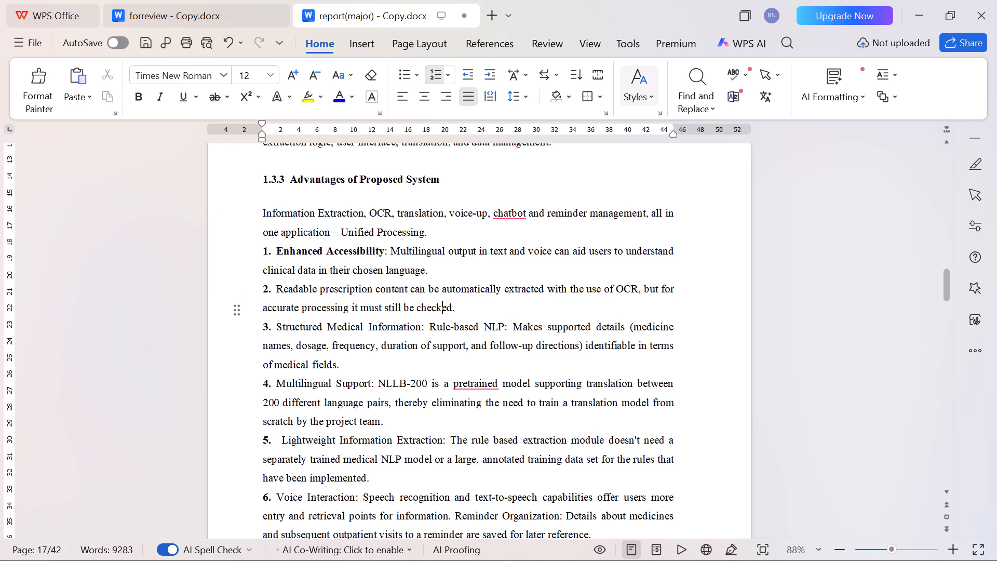
pyautogui.moveTo(463, 306); pyautogui.dragTo(278, 288)
pyautogui.press('BackSpace')
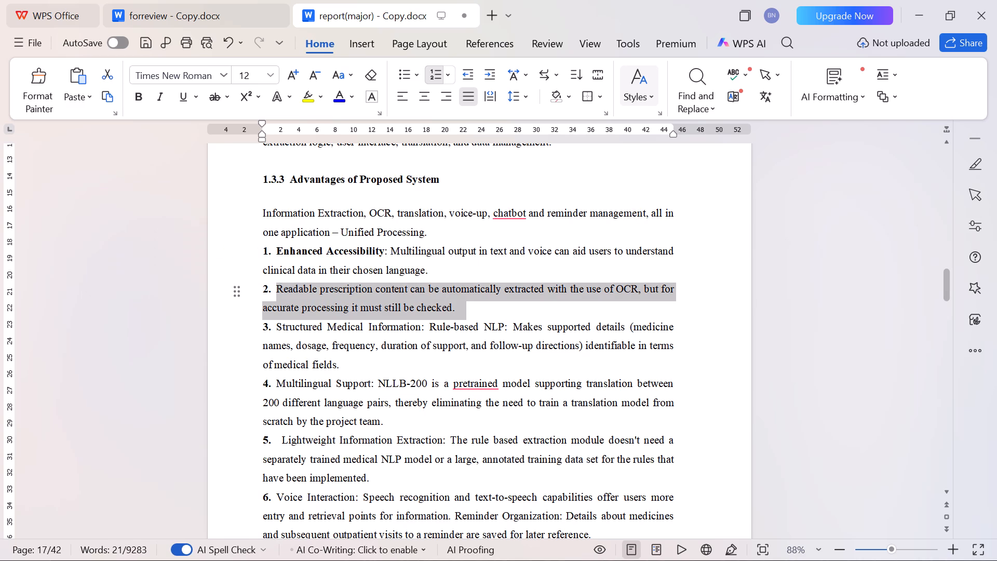
# Bold the labels "Structured Medical Information", "Multilingual Support", "Lightweight Information Extraction:" and "Voice Interaction" in items 2 to 5.
pyautogui.moveTo(421, 288); pyautogui.dragTo(287, 294)
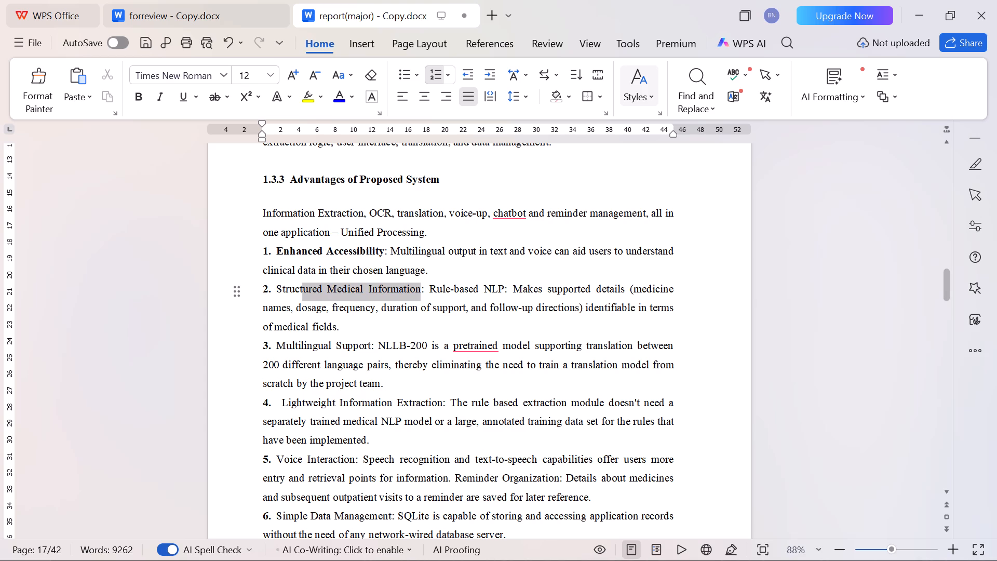
pyautogui.moveTo(287, 294); pyautogui.dragTo(279, 292)
pyautogui.hotkey('ctrl', 'b')
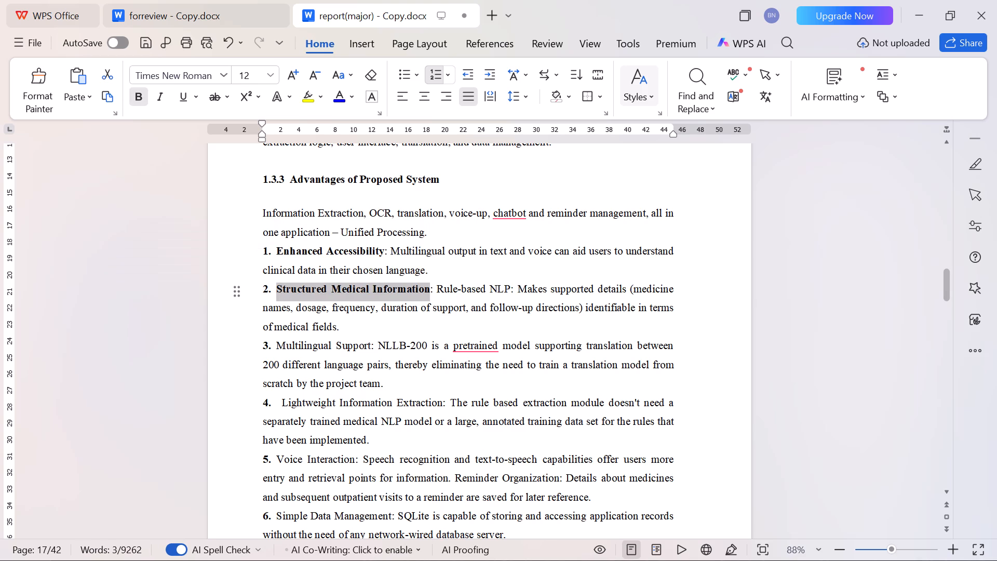
pyautogui.moveTo(371, 345); pyautogui.dragTo(295, 350)
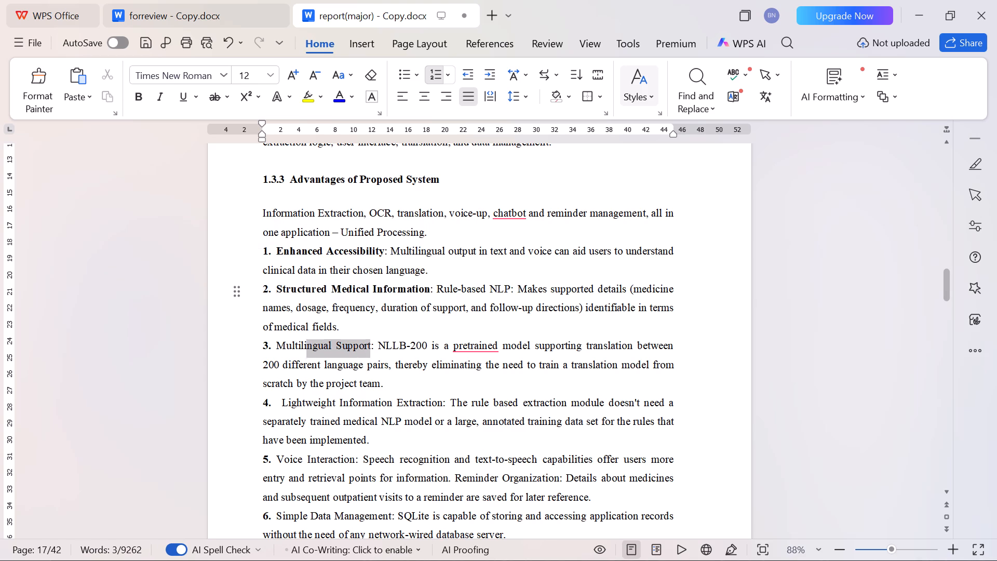
pyautogui.moveTo(295, 350); pyautogui.dragTo(272, 346)
pyautogui.hotkey('ctrl', 'b')
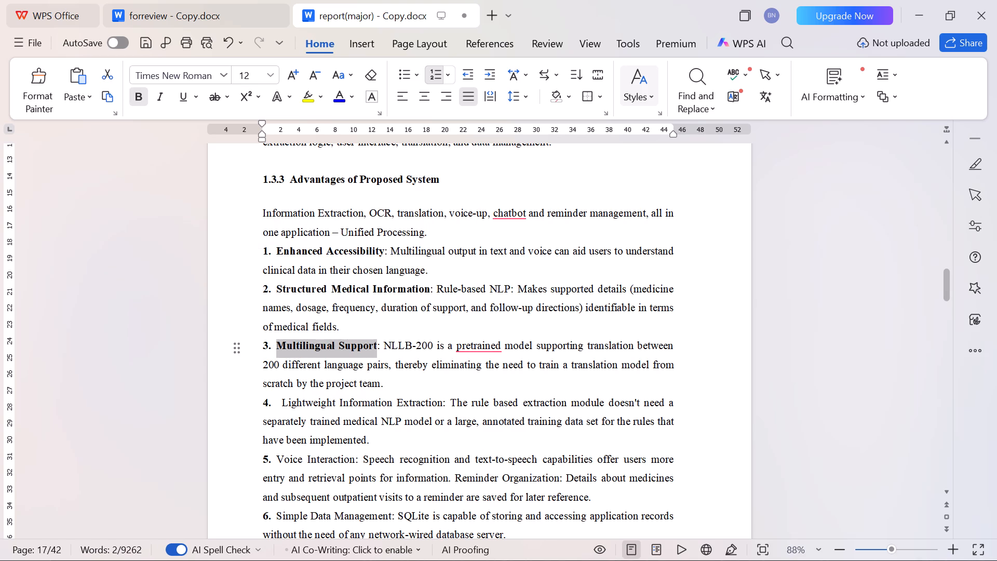
pyautogui.moveTo(444, 402); pyautogui.dragTo(282, 404)
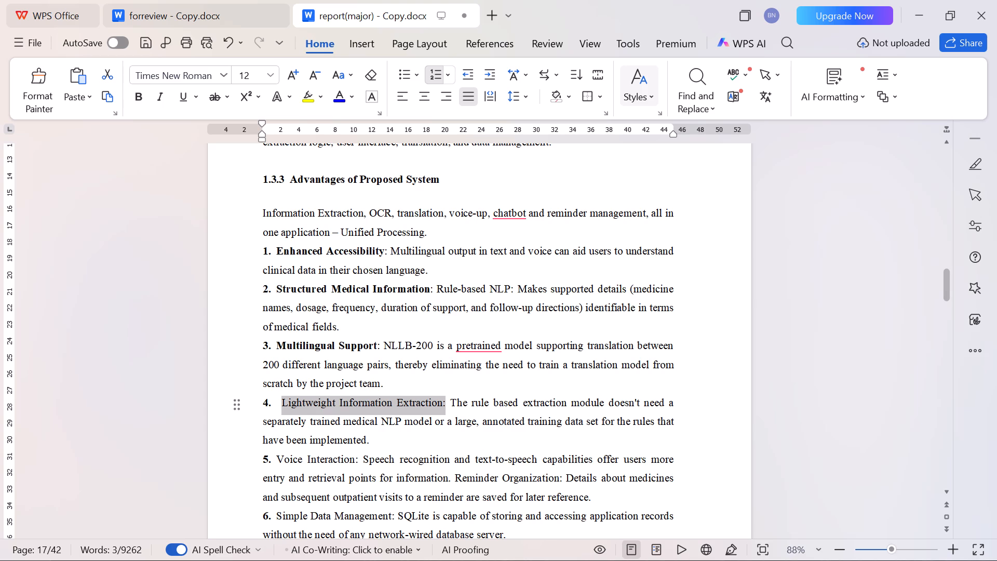
pyautogui.hotkey('ctrl', 'b')
pyautogui.scroll(-2, 299, 405)
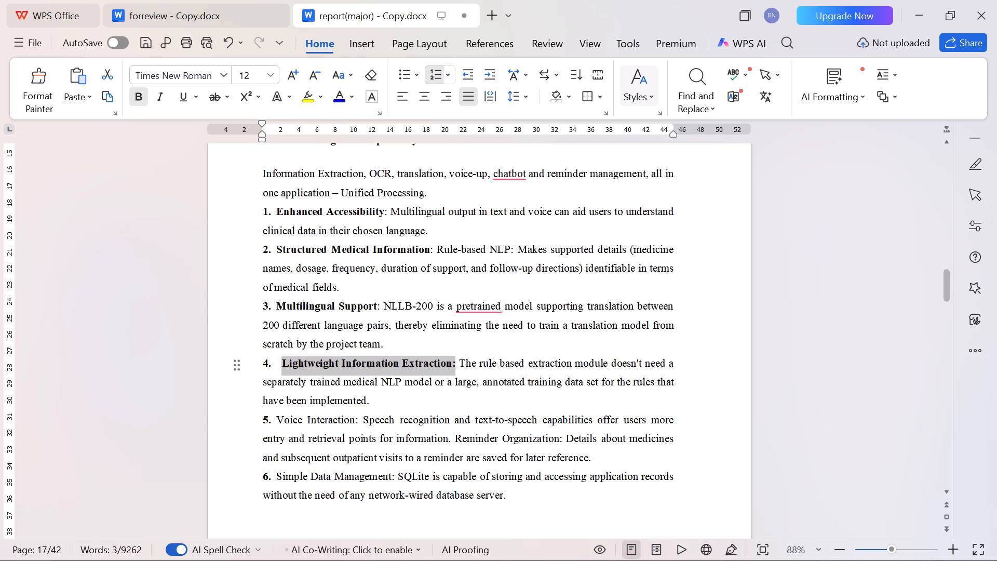
pyautogui.moveTo(356, 421); pyautogui.dragTo(278, 423)
pyautogui.hotkey('ctrl', 'b')
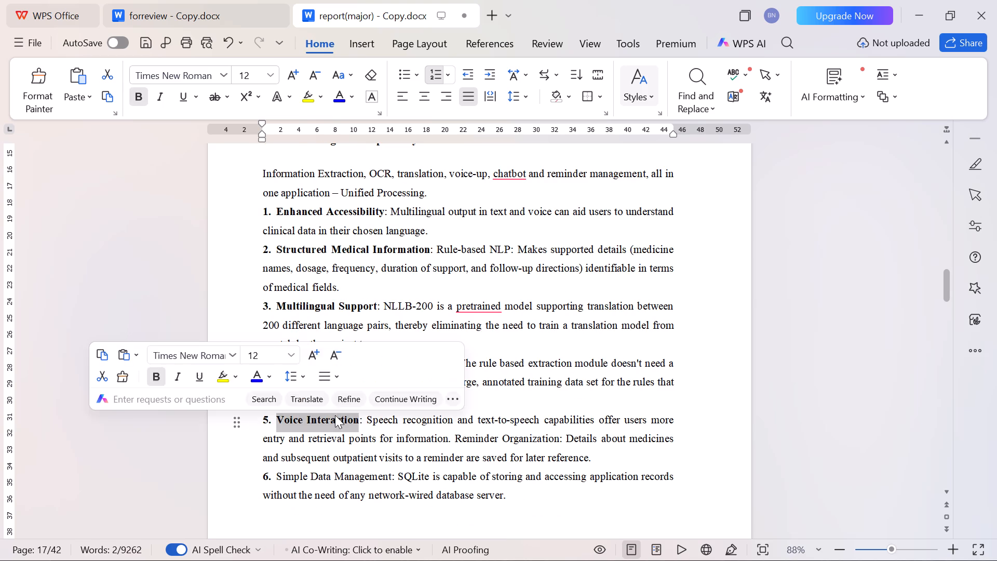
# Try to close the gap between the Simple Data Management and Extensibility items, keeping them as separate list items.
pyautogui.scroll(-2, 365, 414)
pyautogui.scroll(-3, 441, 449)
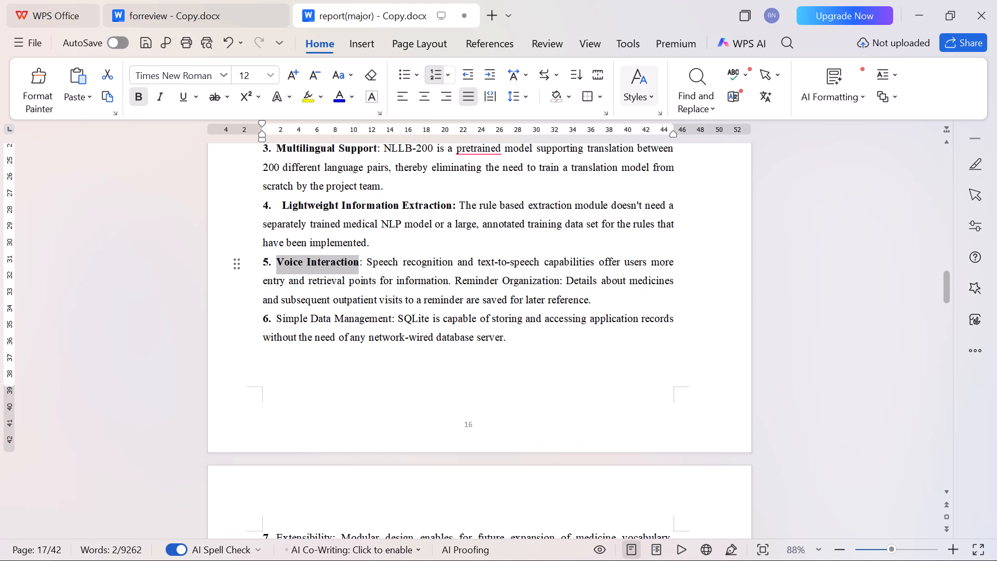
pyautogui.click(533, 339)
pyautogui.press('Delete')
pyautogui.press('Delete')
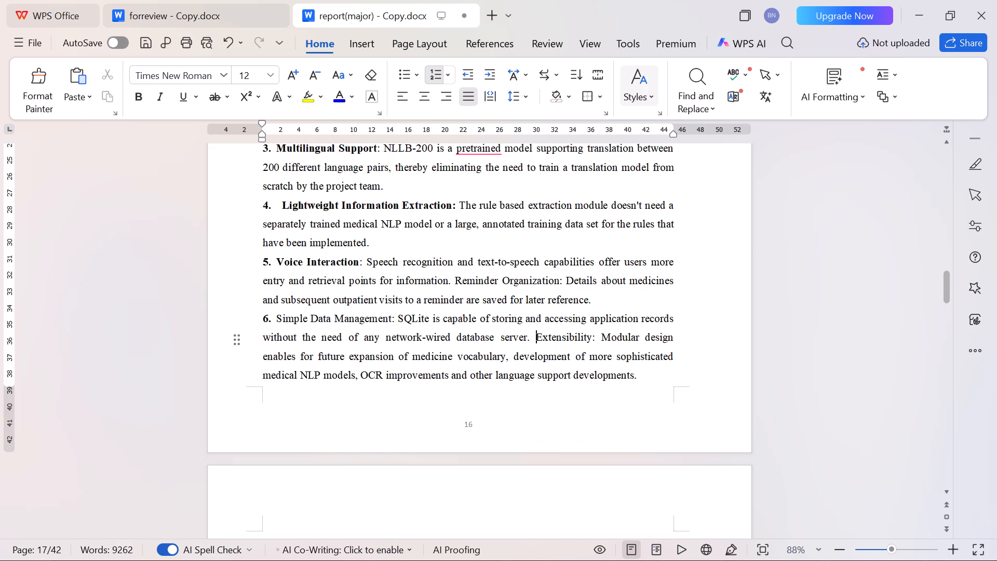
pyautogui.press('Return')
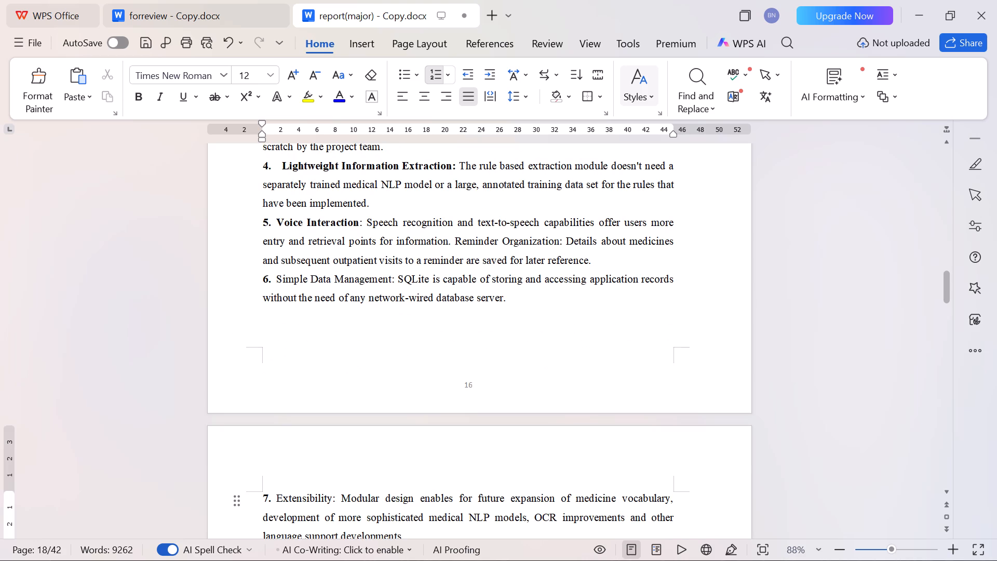
# Bold the labels "Simple Data Management" and "Extensibility" in items 6 and 7.
pyautogui.moveTo(393, 282); pyautogui.dragTo(278, 286)
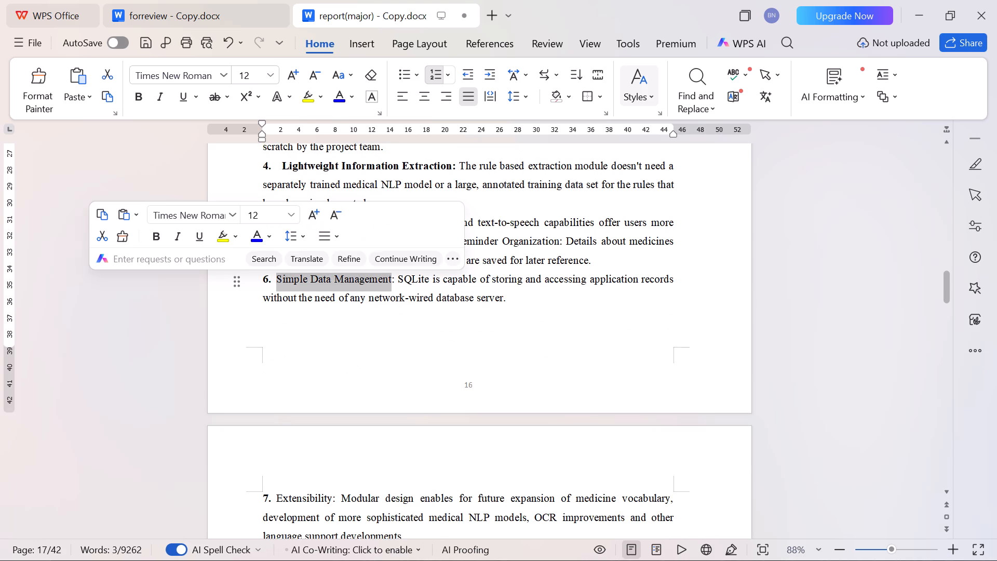
pyautogui.hotkey('ctrl', 'b')
pyautogui.scroll(-5, 428, 370)
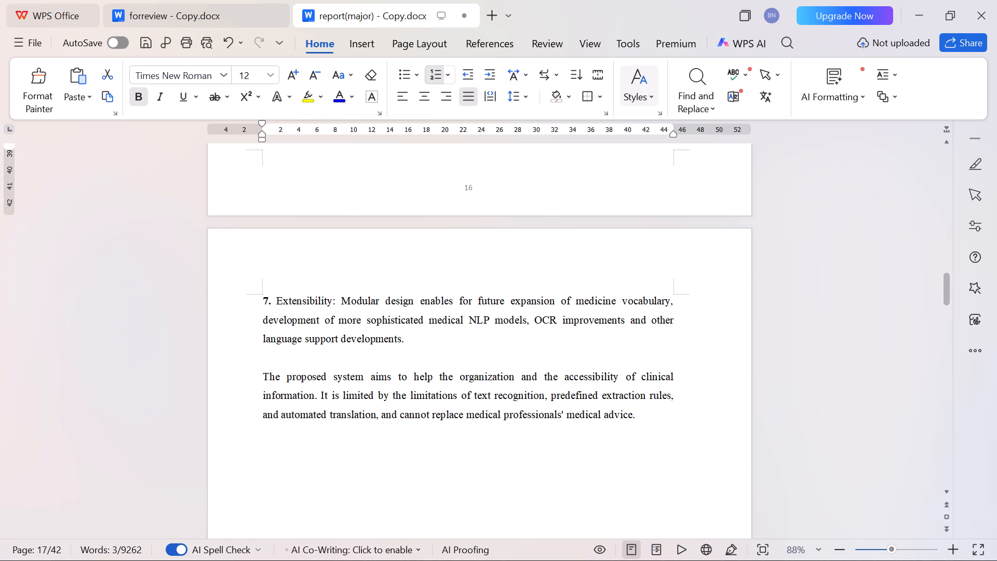
pyautogui.moveTo(333, 302); pyautogui.dragTo(277, 305)
pyautogui.hotkey('ctrl', 'b')
pyautogui.scroll(12, 517, 428)
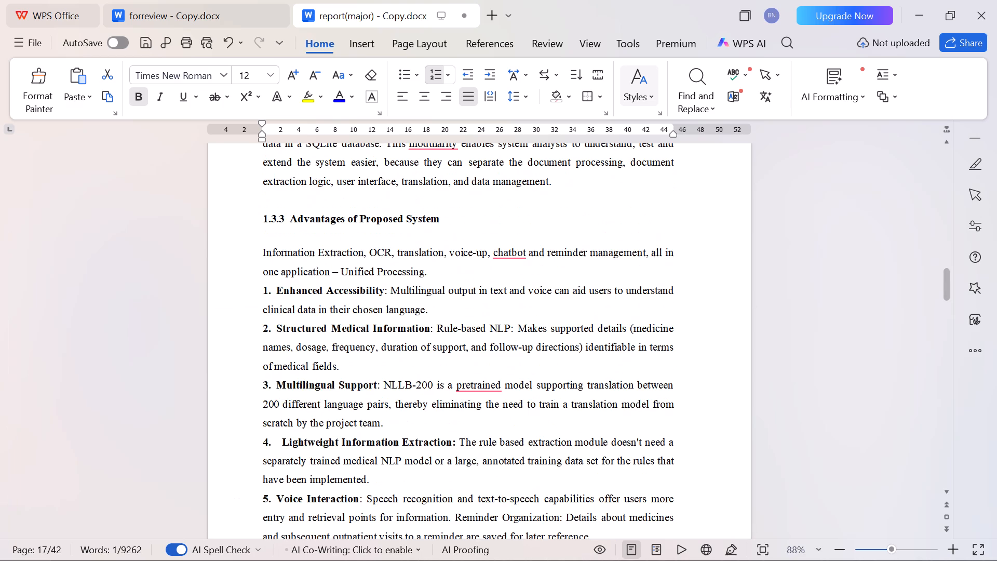
# Add blank lines above the CHAPTER 2 LITERATURE SURVEY heading until the chapter starts at the top of a new page.
pyautogui.scroll(-20, 517, 435)
pyautogui.scroll(-3, 517, 435)
pyautogui.scroll(2, 517, 434)
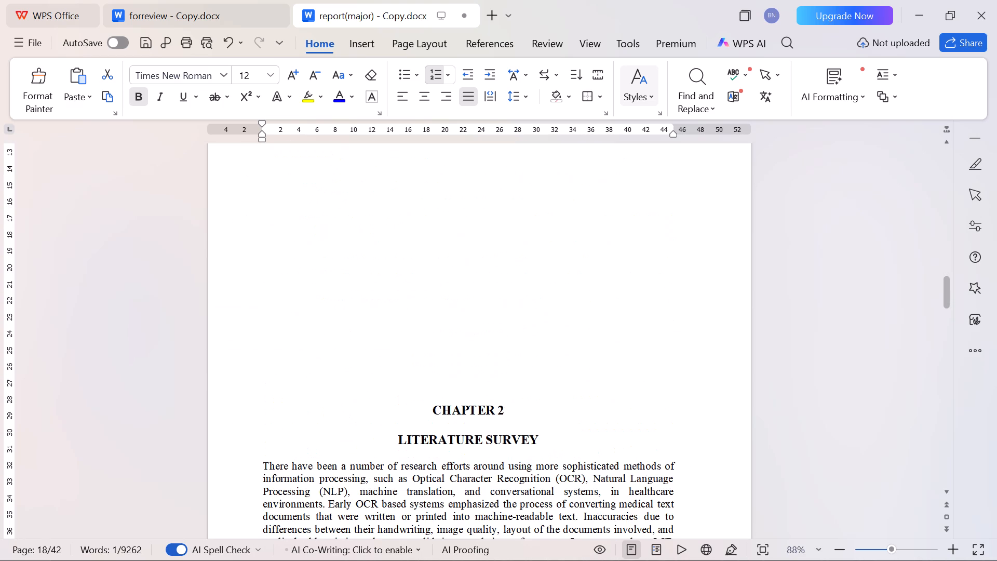
pyautogui.click(472, 396)
pyautogui.press('Return')
pyautogui.press('Return')
pyautogui.press('Return')
pyautogui.press('Return')
pyautogui.press('Return')
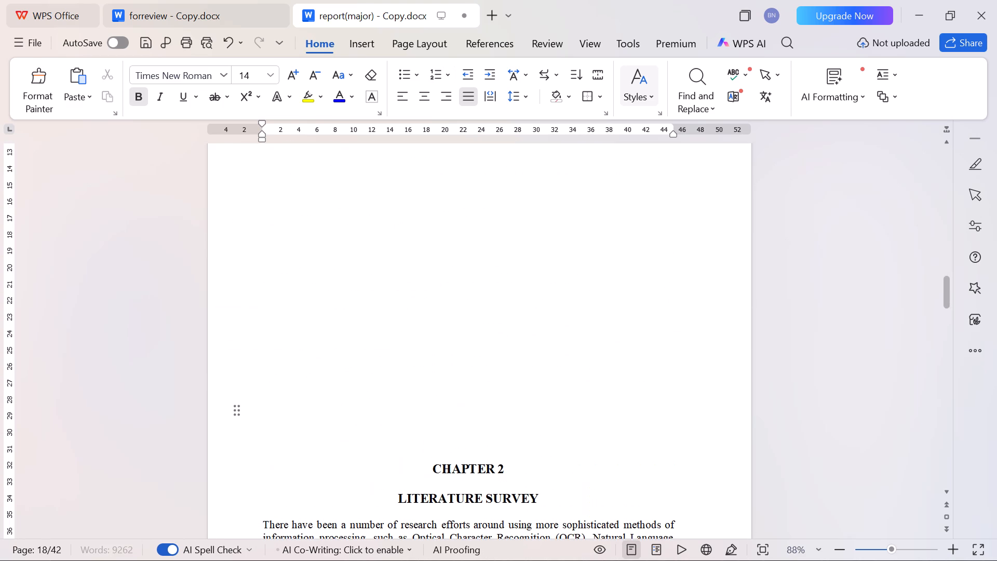
pyautogui.scroll(-5, 471, 398)
pyautogui.press('Return')
pyautogui.press('Return')
pyautogui.press('Return')
pyautogui.press('Return')
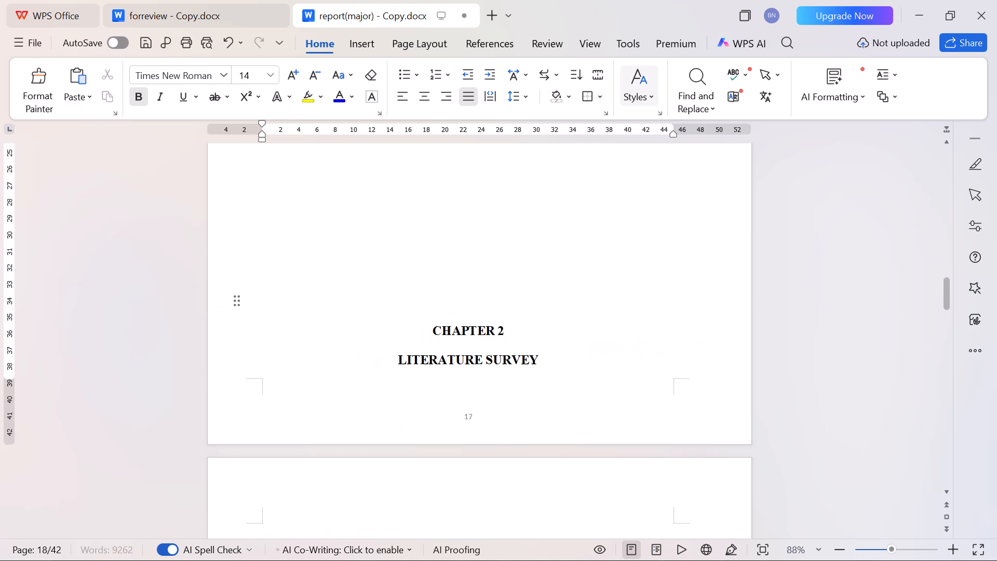
pyautogui.press('Return')
pyautogui.press('Return')
pyautogui.press('Return')
pyautogui.scroll(-5, 471, 398)
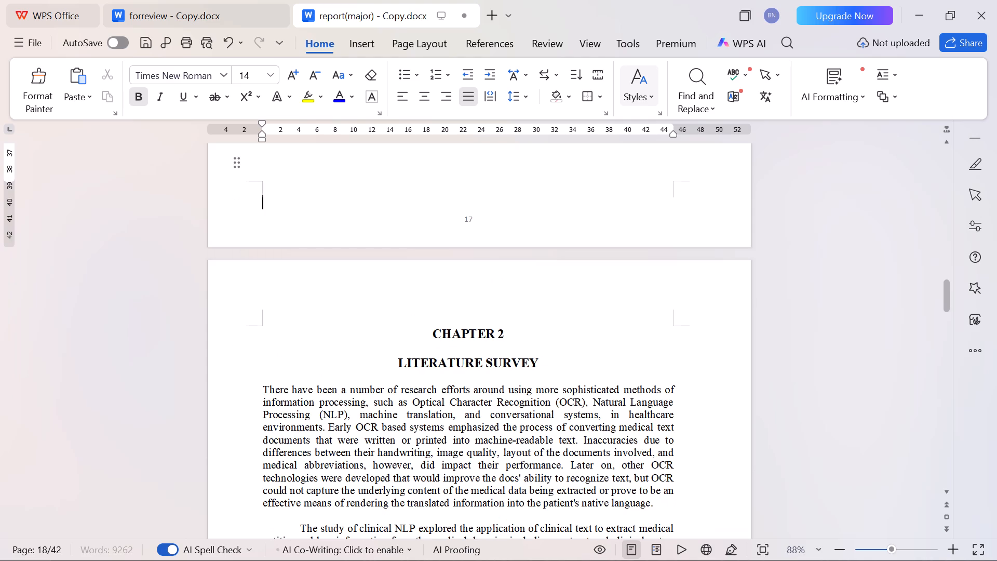
# Set 1.5 line spacing on all Literature Survey body paragraphs, up to the 2.1 Requirements Specifications heading.
pyautogui.moveTo(264, 390); pyautogui.dragTo(434, 433)
pyautogui.scroll(-14, 434, 433)
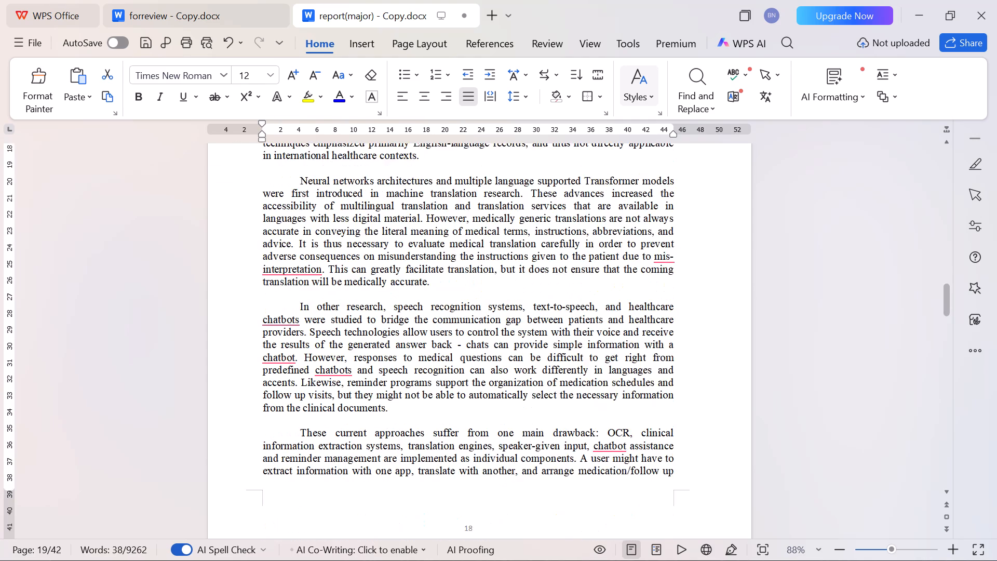
pyautogui.scroll(-1, 434, 433)
pyautogui.moveTo(434, 433); pyautogui.dragTo(416, 412)
pyautogui.scroll(-10, 434, 433)
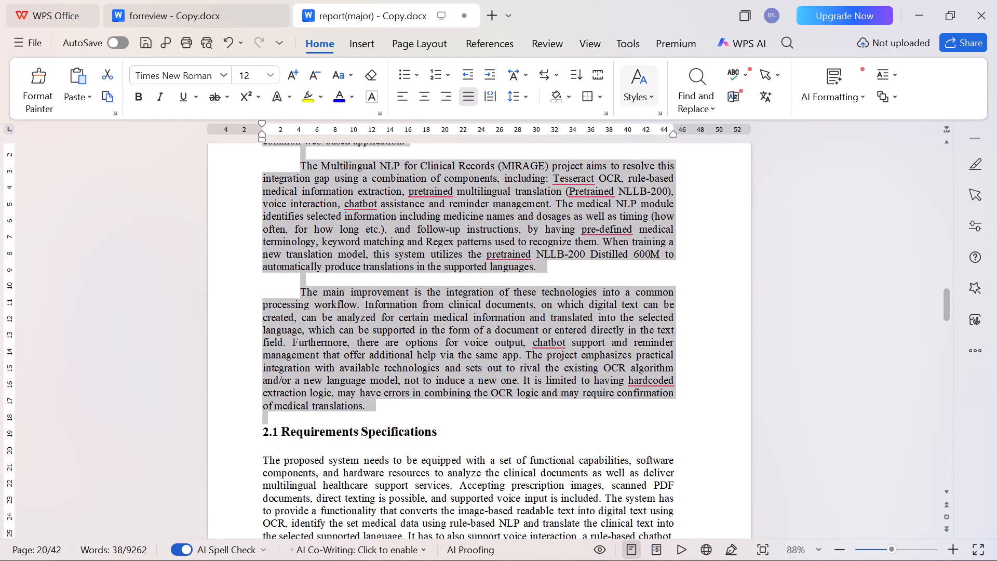
pyautogui.moveTo(416, 412); pyautogui.dragTo(366, 410)
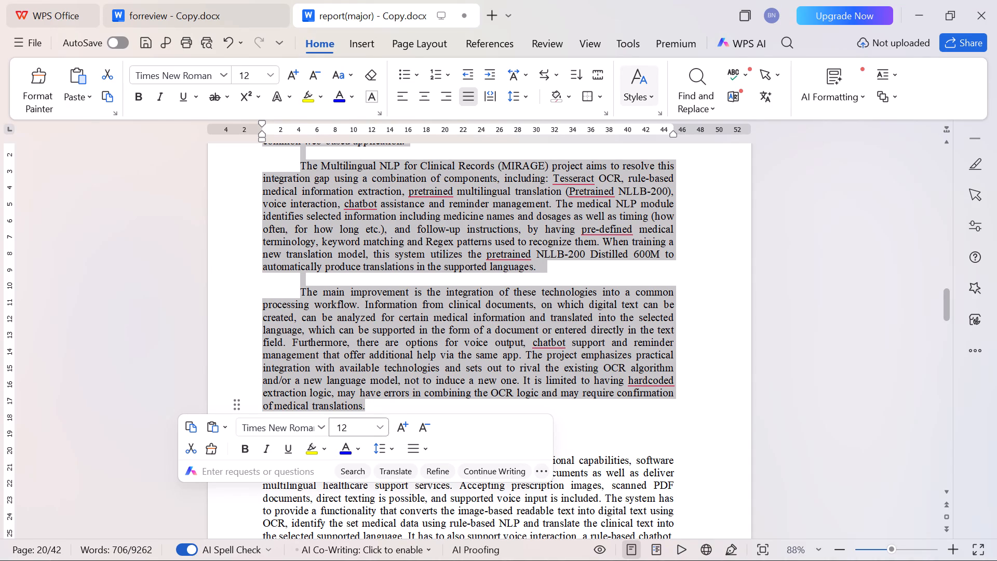
pyautogui.click(383, 443)
pyautogui.click(408, 310)
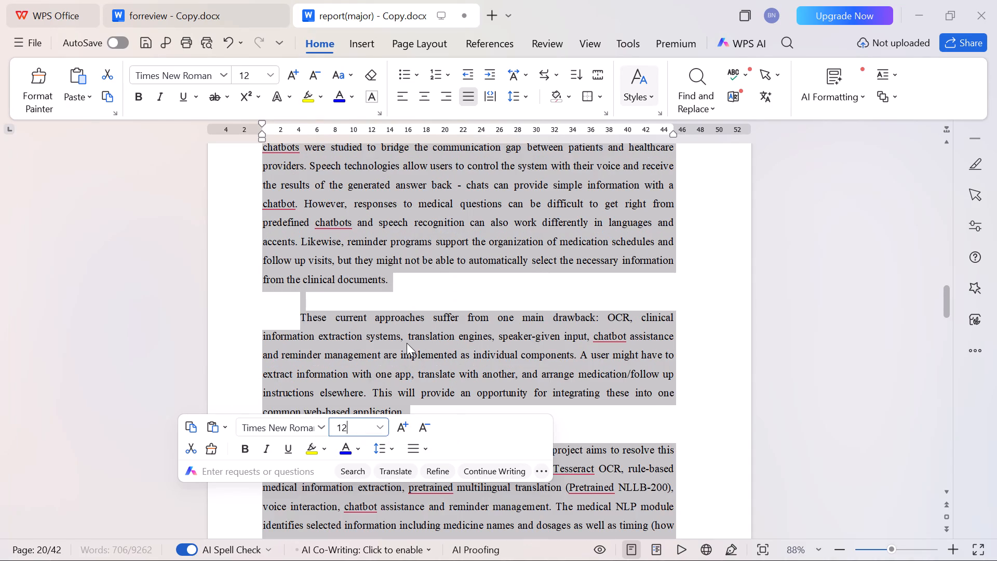
# Delete the blank lines after each of the first three Literature Survey paragraphs.
pyautogui.scroll(20, 407, 343)
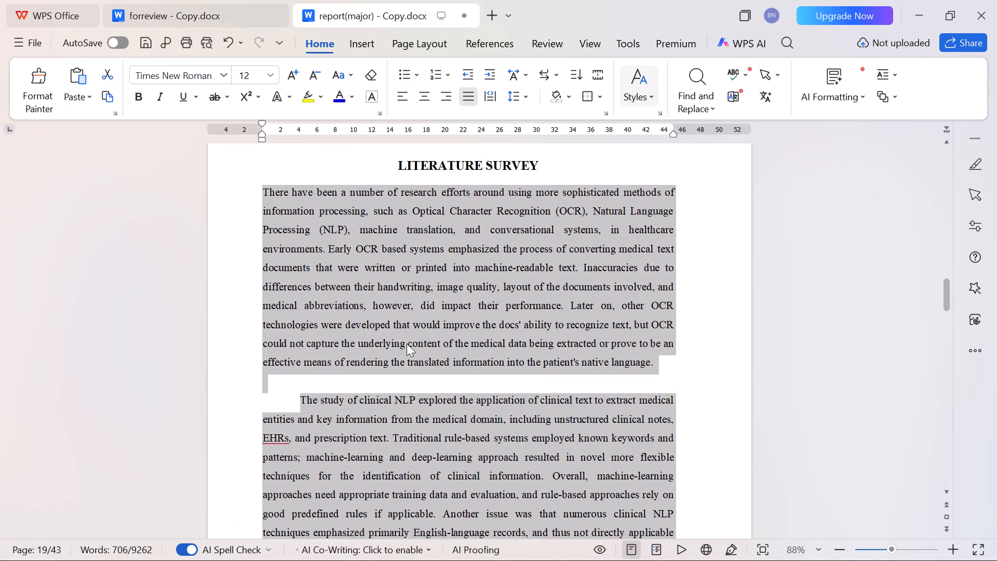
pyautogui.click(672, 362)
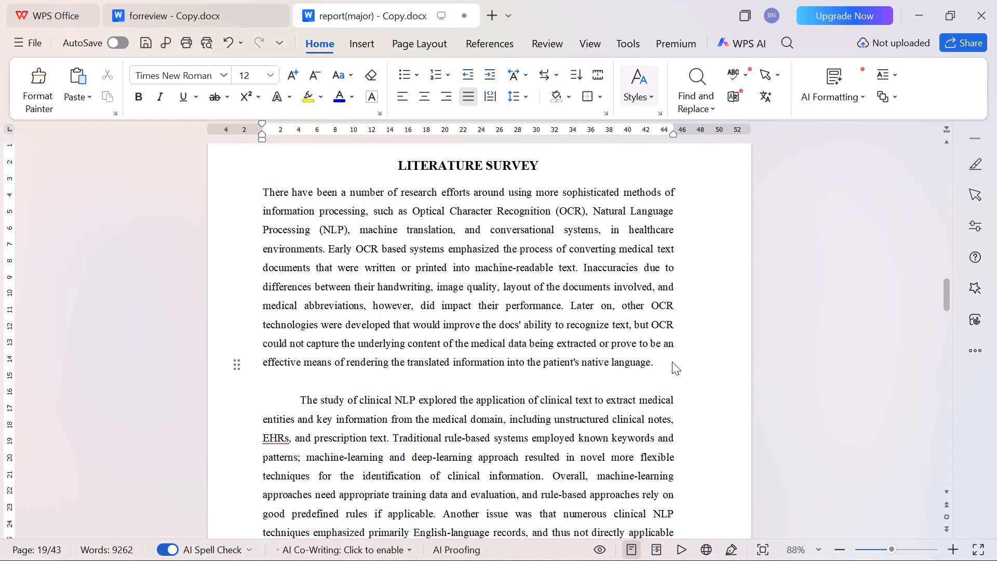
pyautogui.press('Delete')
pyautogui.scroll(-3, 594, 419)
pyautogui.click(527, 412)
pyautogui.press('Delete')
pyautogui.scroll(-2, 527, 412)
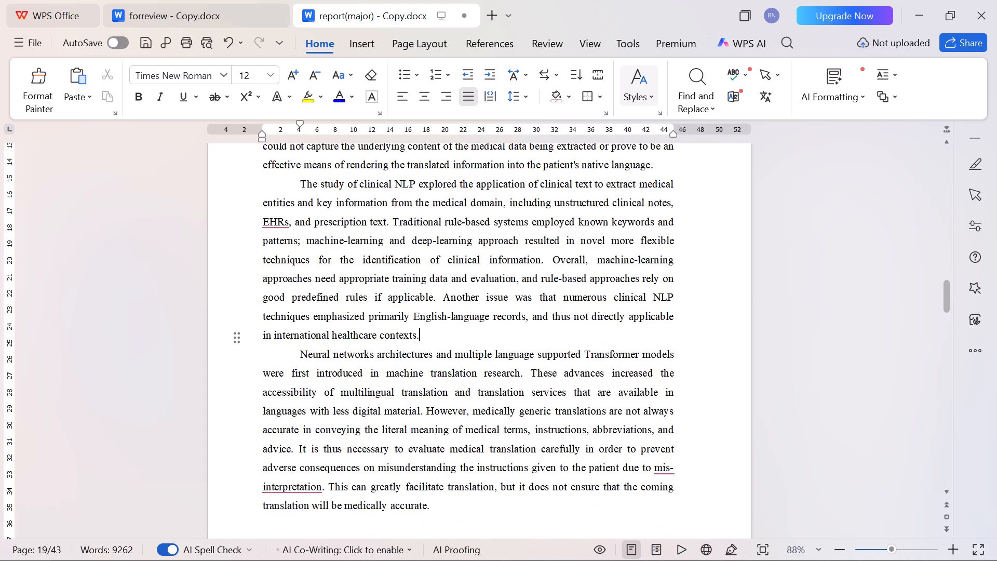
pyautogui.scroll(-2, 527, 412)
pyautogui.click(490, 429)
pyautogui.press('Delete')
# Delete the blank lines after the remaining Literature Survey paragraphs, down to the 2.1 Requirements Specifications heading.
pyautogui.scroll(-4, 490, 429)
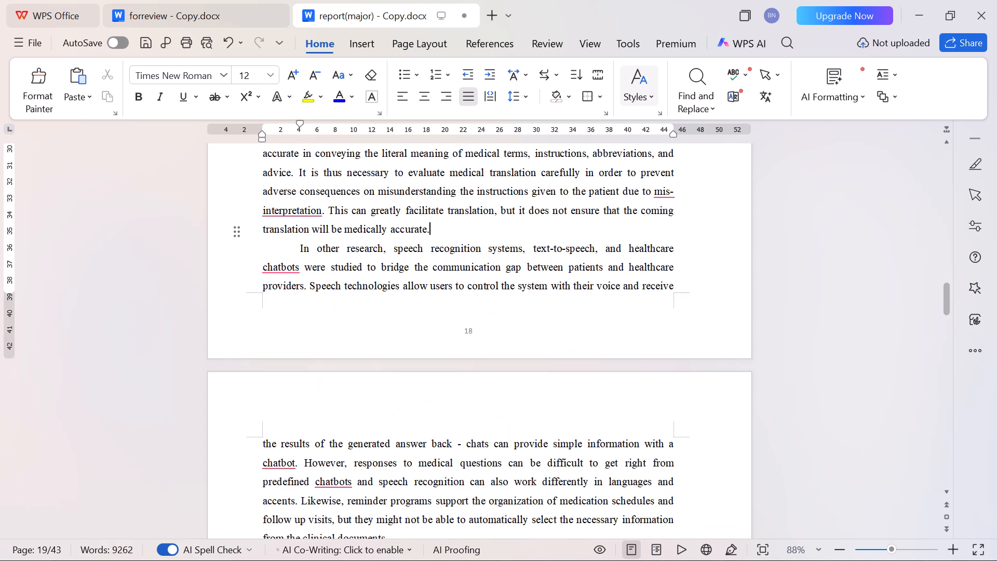
pyautogui.scroll(-3, 490, 429)
pyautogui.click(491, 423)
pyautogui.press('Delete')
pyautogui.scroll(-4, 491, 423)
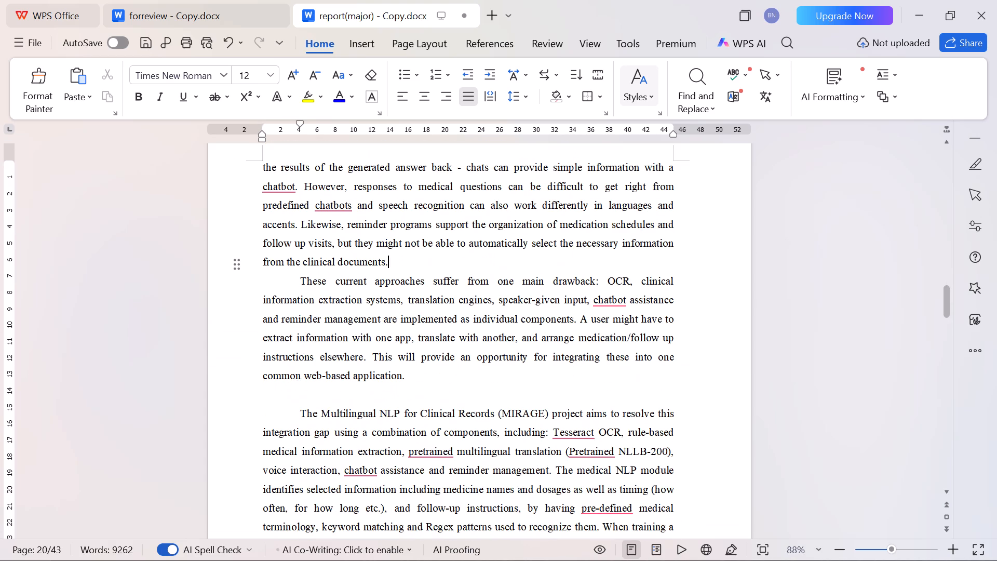
pyautogui.click(498, 376)
pyautogui.press('Delete')
pyautogui.scroll(-4, 498, 376)
pyautogui.click(546, 391)
pyautogui.press('Delete')
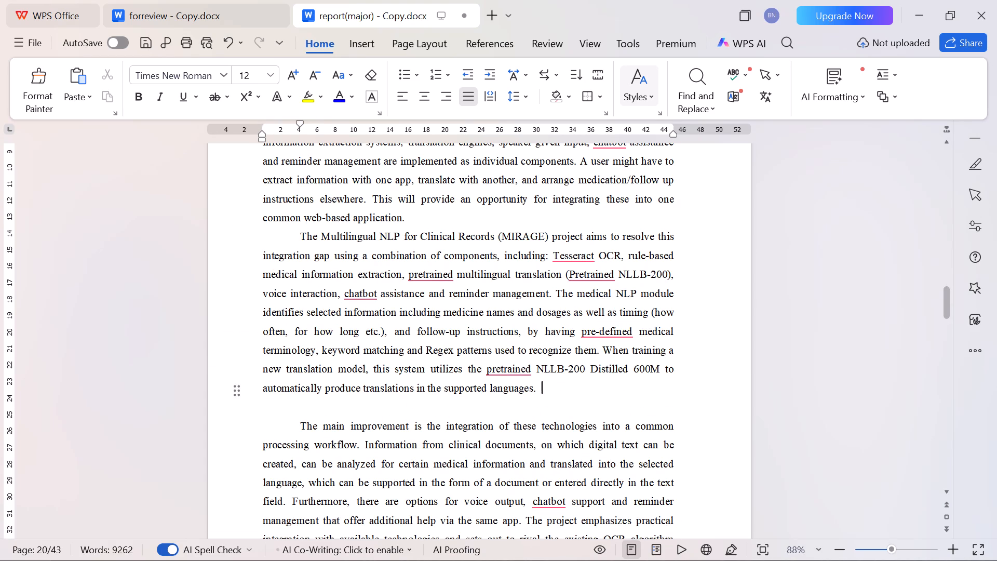
pyautogui.scroll(-4, 546, 391)
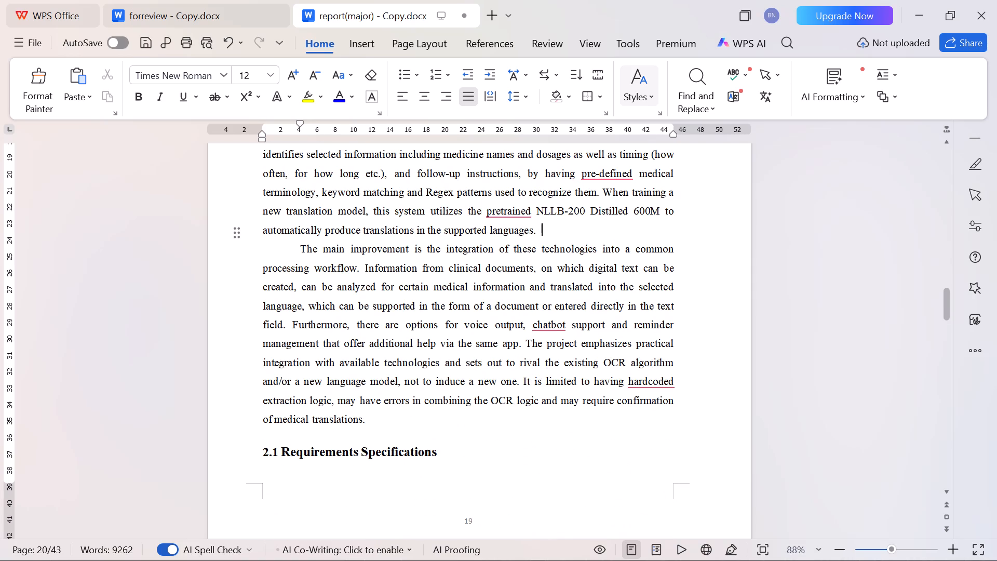
pyautogui.click(469, 417)
pyautogui.press('Delete')
# Insert two blank lines above the 2.1 Requirements Specifications heading to move it onto the page with its text.
pyautogui.scroll(4, 469, 419)
pyautogui.scroll(-8, 469, 419)
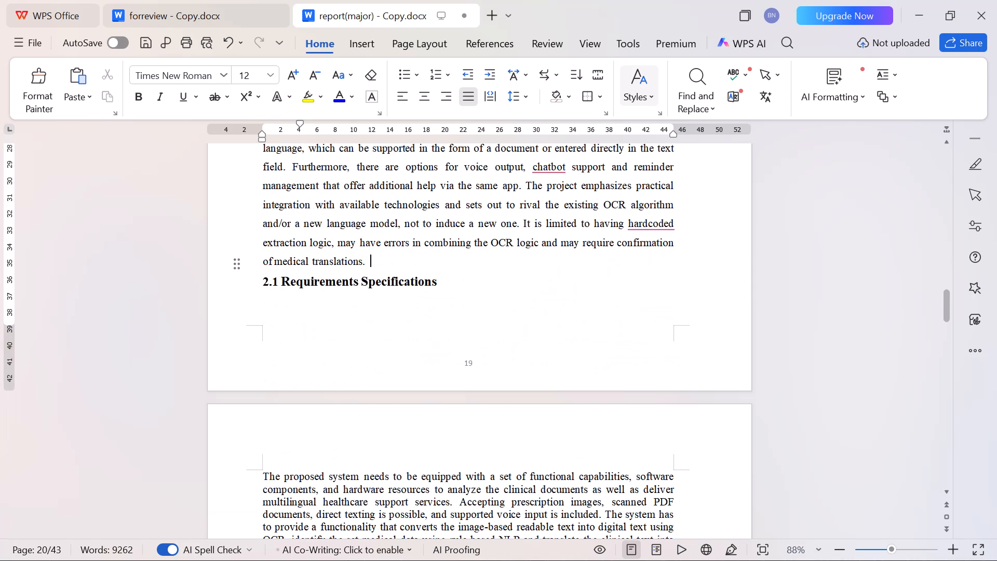
pyautogui.press('Return')
pyautogui.press('Return')
# Set 1.5 line spacing on the three body paragraphs of section 2.1 Requirements Specifications.
pyautogui.scroll(-3, 469, 419)
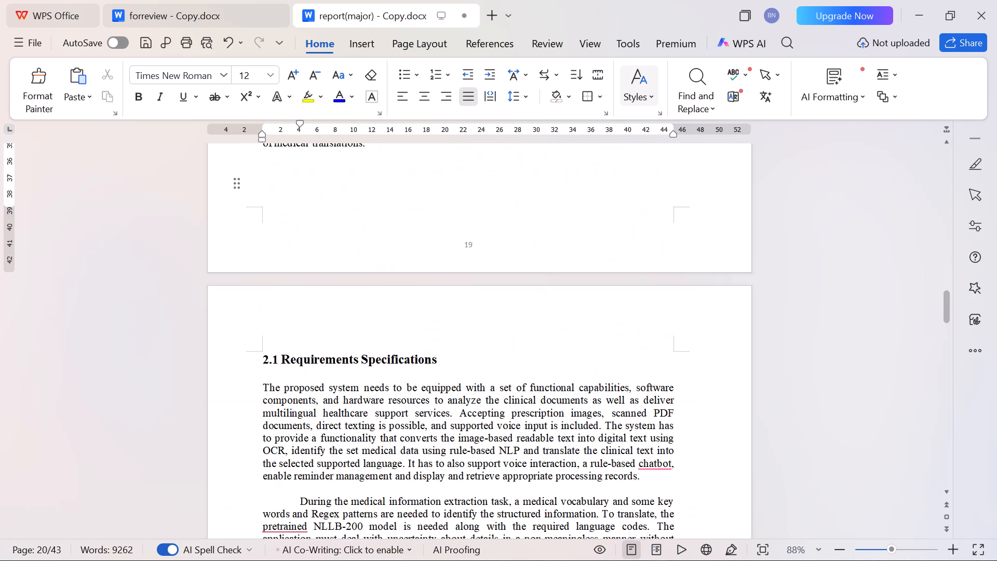
pyautogui.scroll(-2, 469, 419)
pyautogui.moveTo(263, 309); pyautogui.dragTo(320, 372)
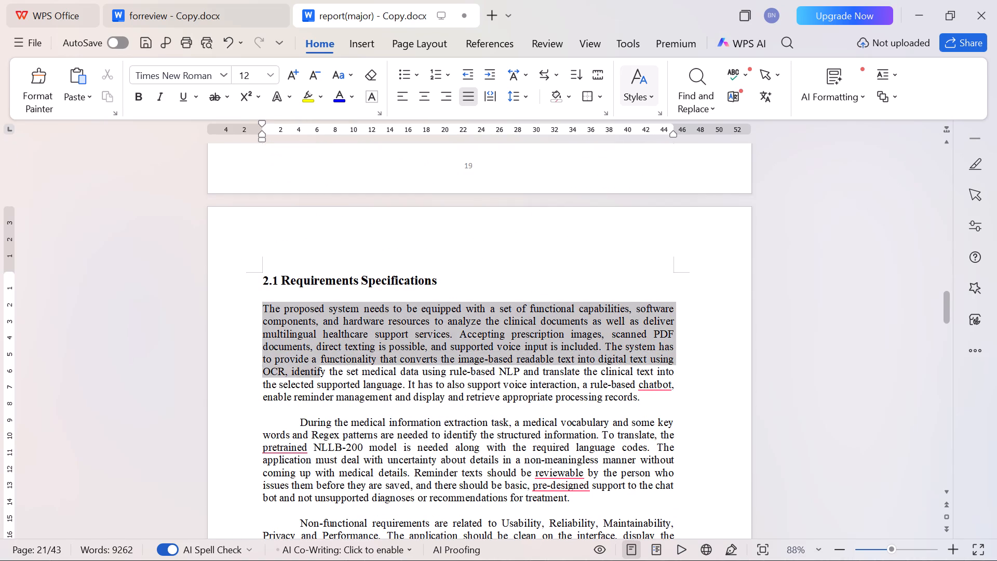
pyautogui.moveTo(320, 372); pyautogui.dragTo(479, 399)
pyautogui.scroll(-5, 320, 372)
pyautogui.click(498, 441)
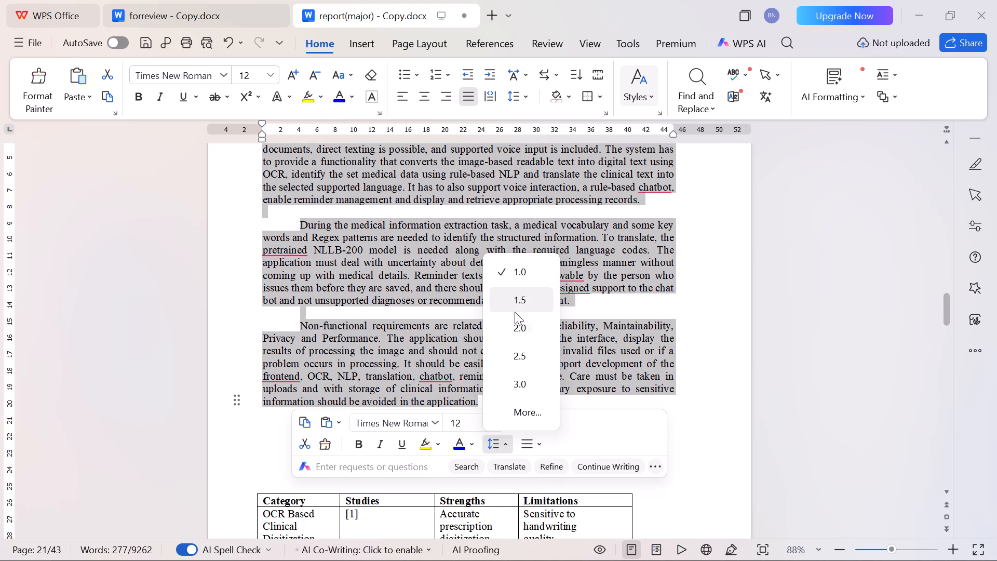
pyautogui.click(515, 309)
pyautogui.click(486, 336)
# Delete the blank lines between the three paragraphs of section 2.1 Requirements Specifications.
pyautogui.click(651, 246)
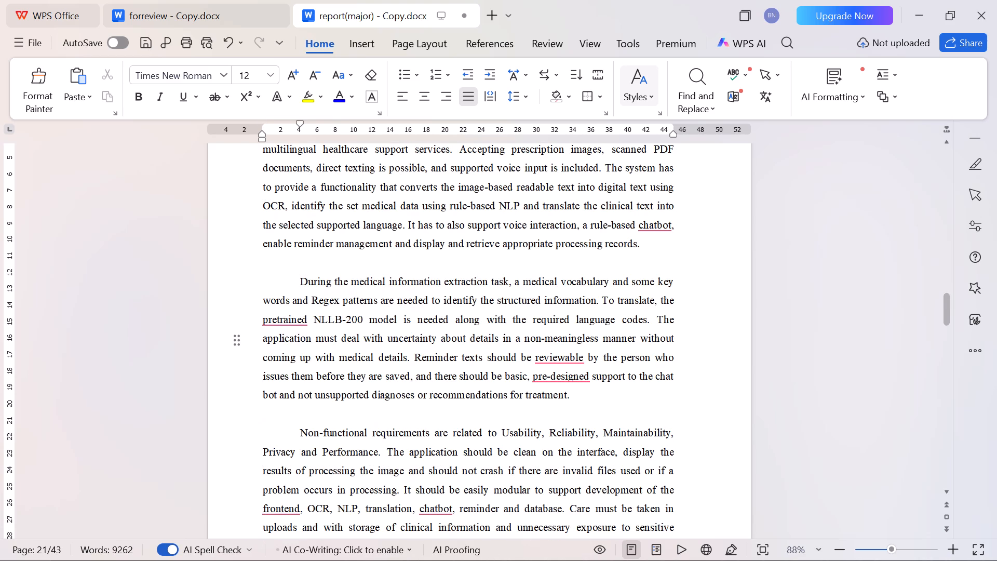
pyautogui.press('Delete')
pyautogui.click(625, 373)
pyautogui.press('Delete')
# Centre the "Category" header cell text in the TABLE I table.
pyautogui.scroll(-3, 625, 373)
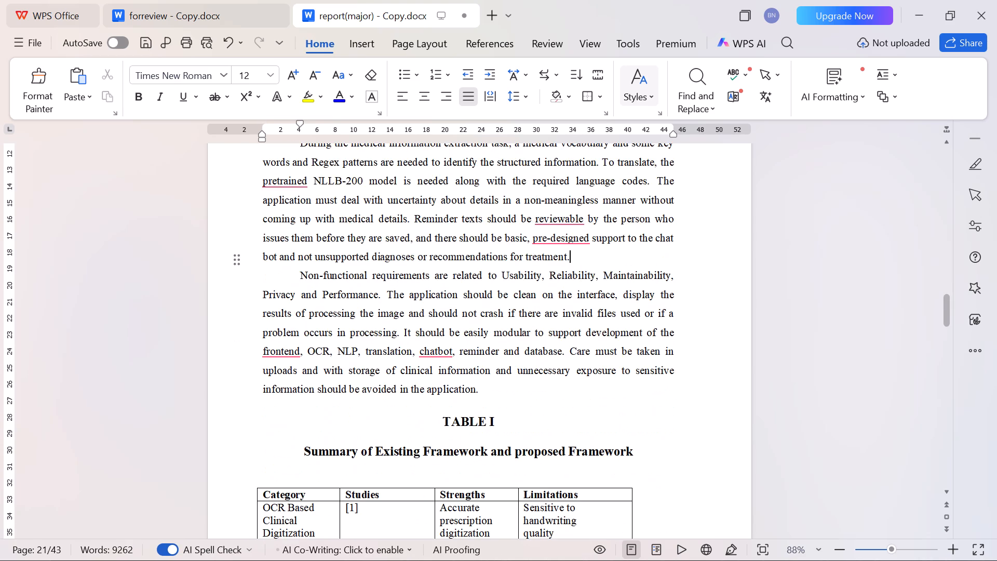
pyautogui.scroll(-6, 625, 373)
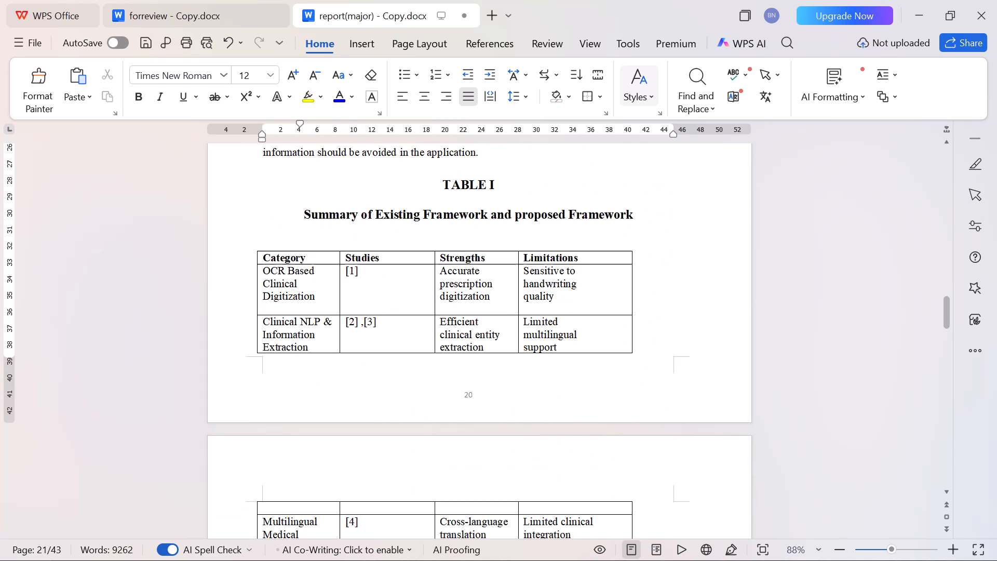
pyautogui.click(264, 257)
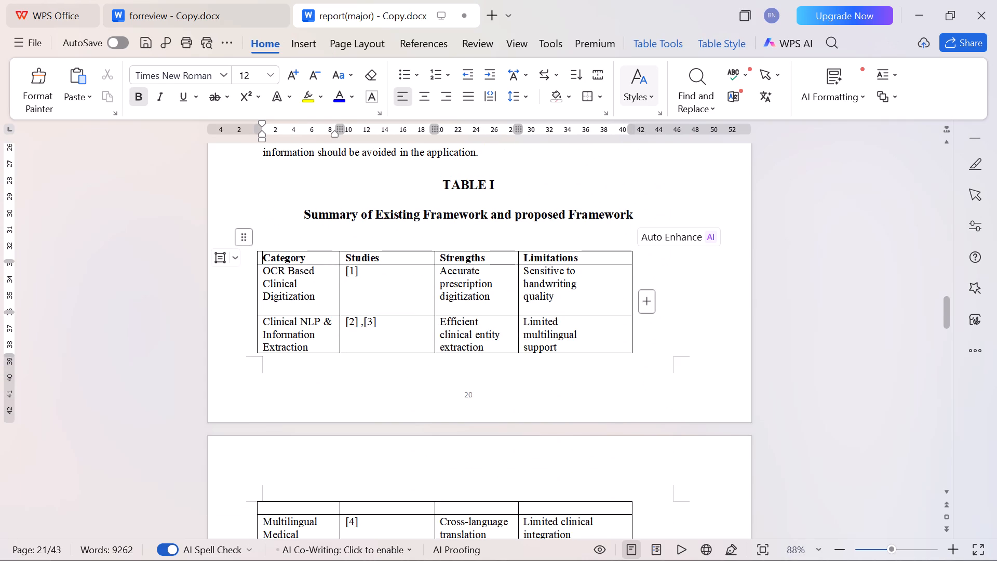
pyautogui.click(428, 96)
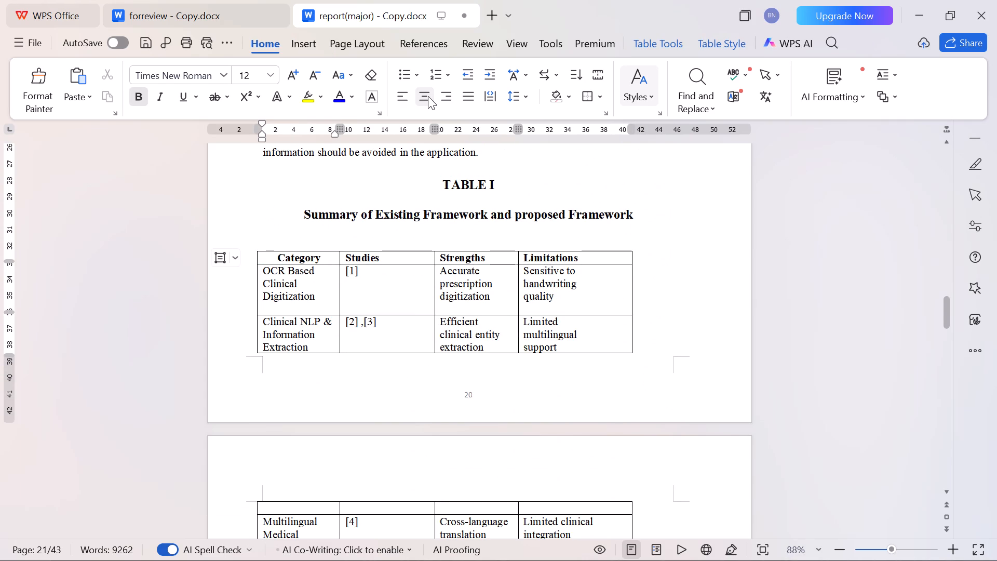
# Set the font size of the TABLE I caption and its title "Summary of Existing Framework and proposed Framework" to 12.
pyautogui.tripleClick(382, 216)
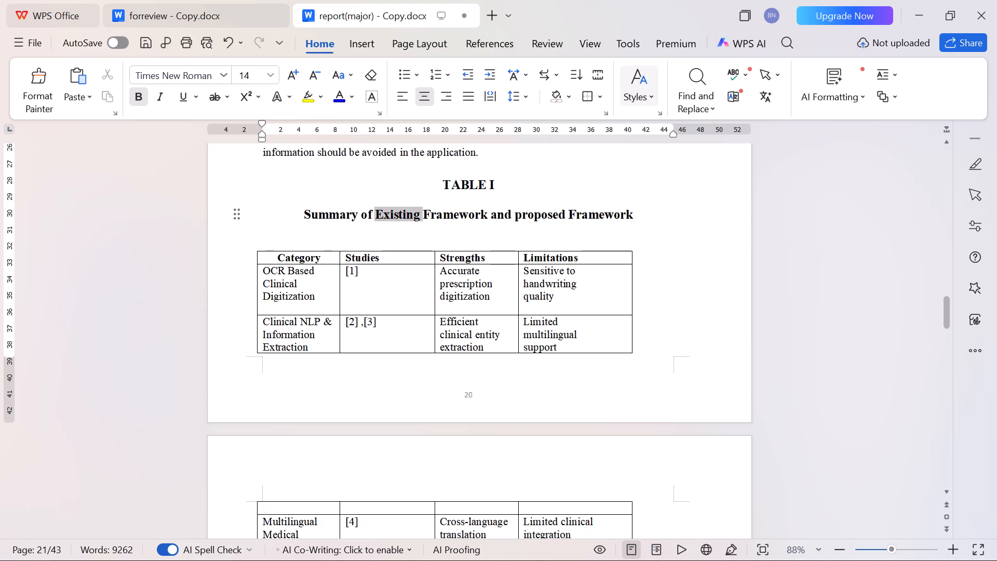
pyautogui.click(382, 216)
pyautogui.moveTo(438, 180); pyautogui.dragTo(441, 183)
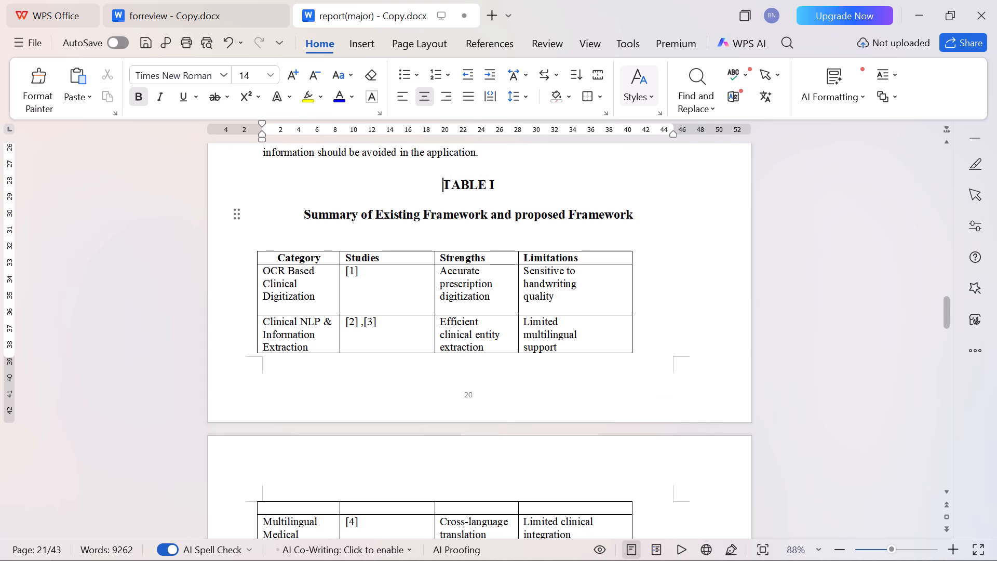
pyautogui.moveTo(441, 183); pyautogui.dragTo(641, 220)
pyautogui.click(641, 238)
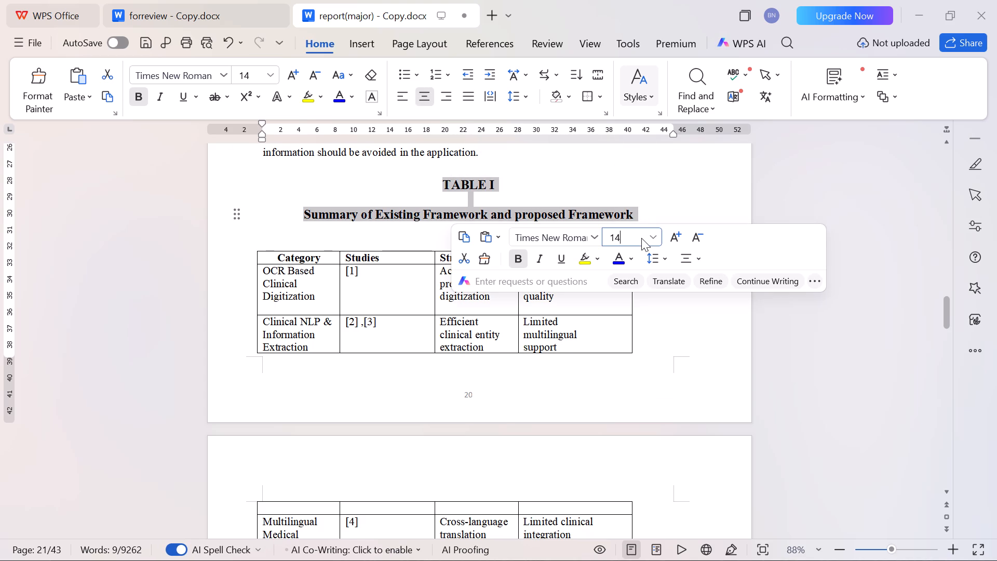
pyautogui.press('BackSpace')
pyautogui.press('2')
pyautogui.press('Return')
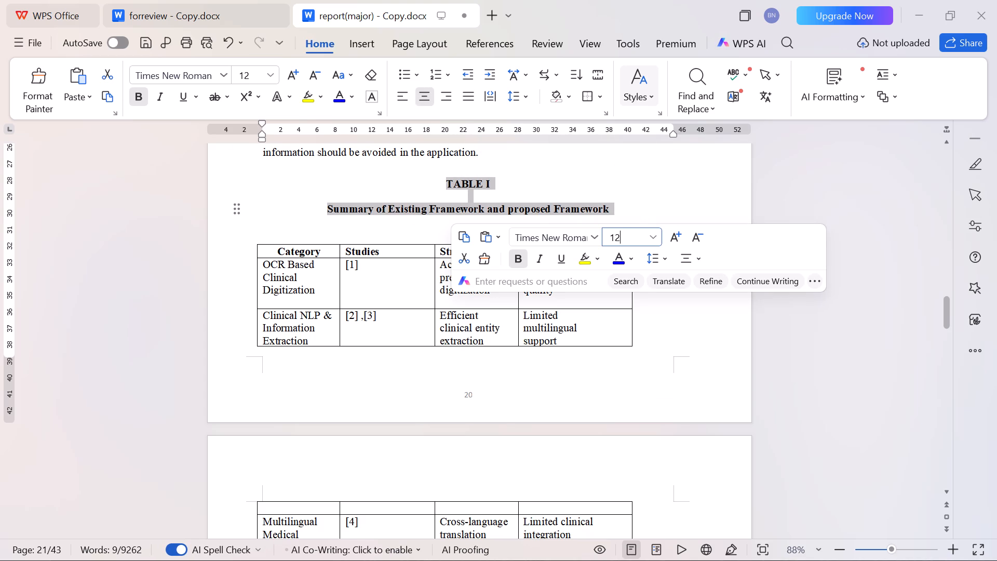
# Delete the blank lines directly below and directly above the TABLE I caption.
pyautogui.click(522, 186)
pyautogui.press('Delete')
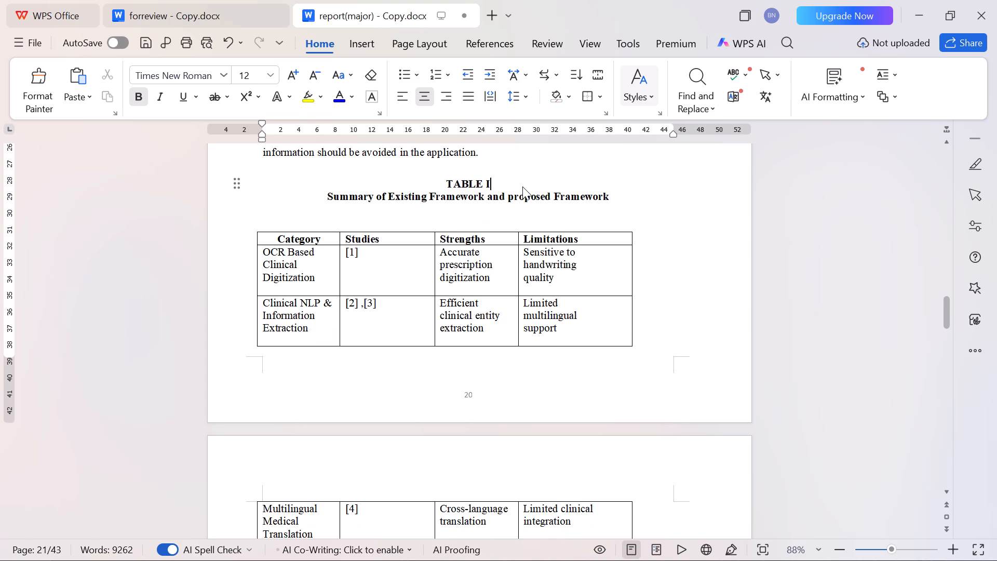
pyautogui.scroll(2, 514, 242)
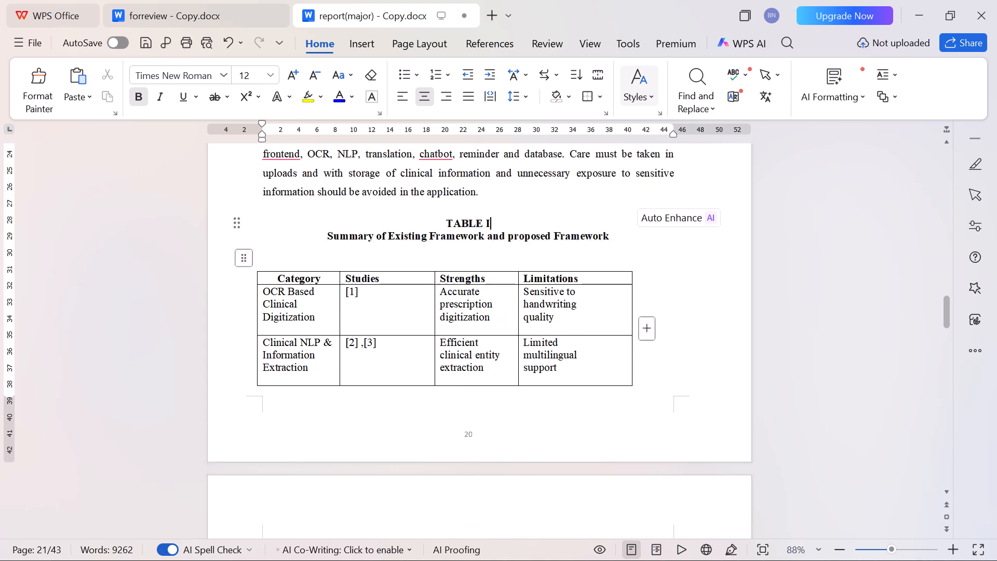
pyautogui.click(513, 229)
pyautogui.press('Delete')
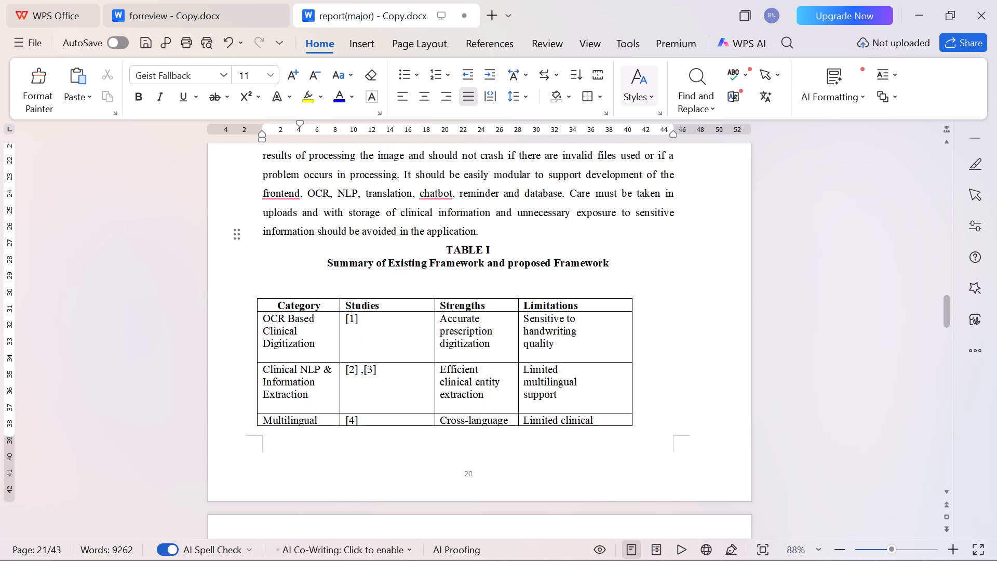
# Add blank lines above the TABLE I caption until the caption, title and table start on a new page.
pyautogui.scroll(-1, 522, 292)
pyautogui.scroll(5, 522, 292)
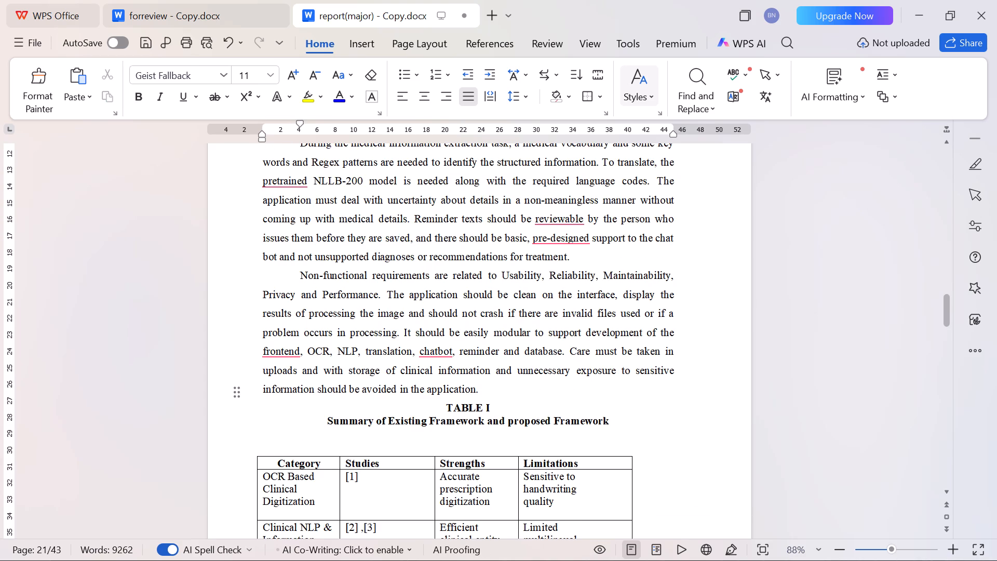
pyautogui.press('Return')
pyautogui.press('Return')
pyautogui.press('Return')
pyautogui.press('Return')
pyautogui.press('Return')
pyautogui.press('Return')
pyautogui.scroll(-4, 514, 337)
pyautogui.press('Return')
pyautogui.scroll(-5, 514, 337)
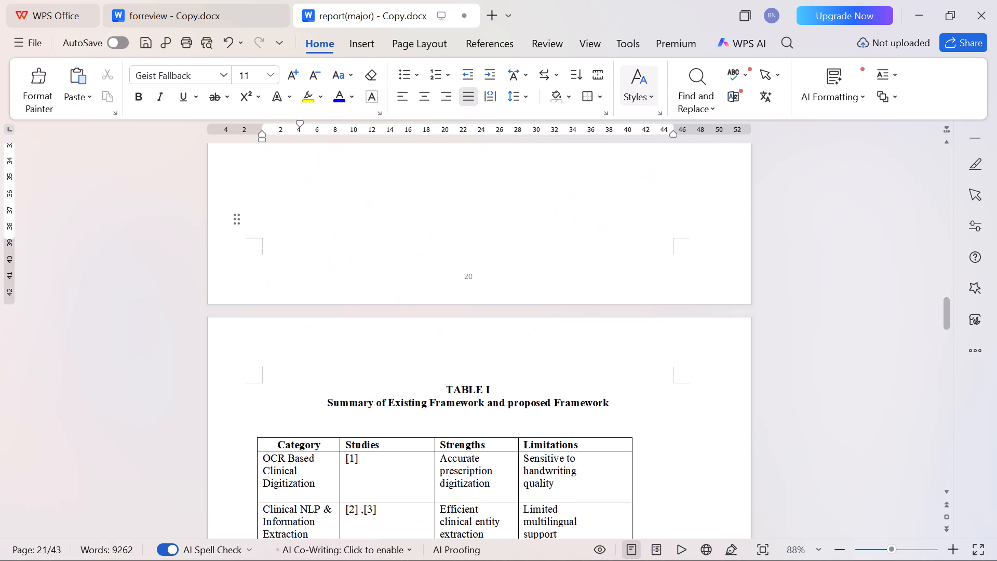
# Widen the Limitations column of TABLE I by extending the table's outer right edge to about the page's right text margin.
pyautogui.scroll(-4, 514, 337)
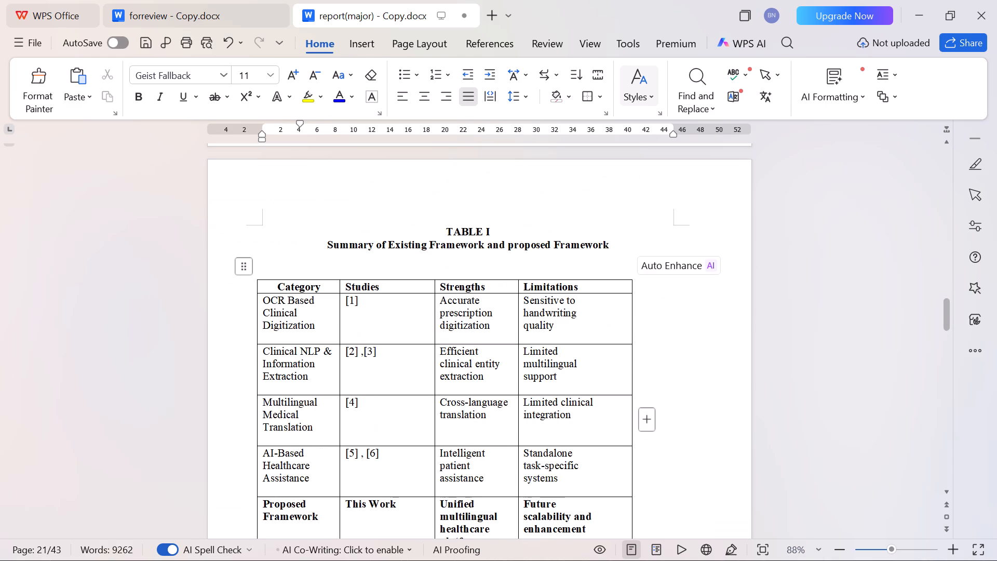
pyautogui.moveTo(631, 302); pyautogui.dragTo(680, 302)
pyautogui.moveTo(680, 302); pyautogui.dragTo(678, 305)
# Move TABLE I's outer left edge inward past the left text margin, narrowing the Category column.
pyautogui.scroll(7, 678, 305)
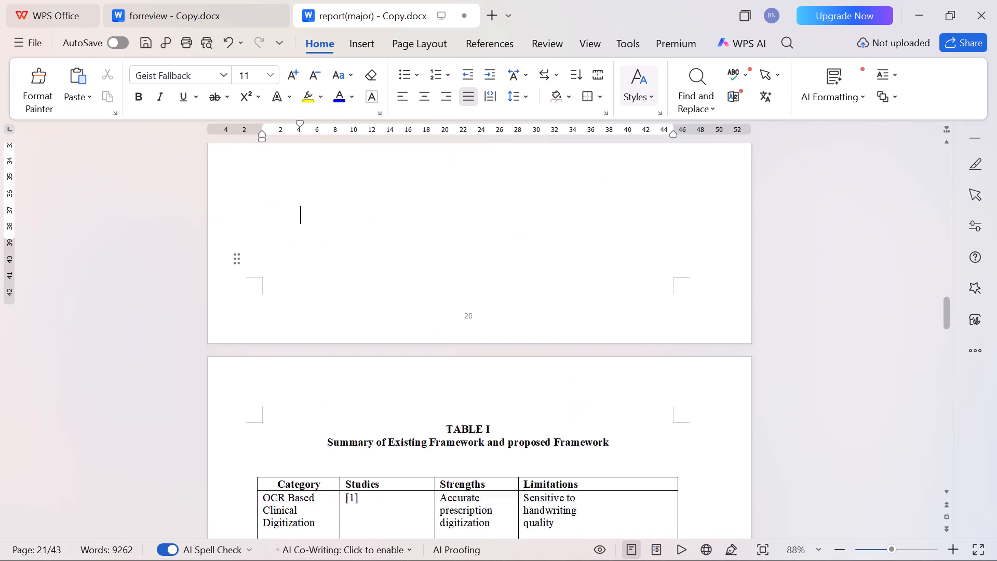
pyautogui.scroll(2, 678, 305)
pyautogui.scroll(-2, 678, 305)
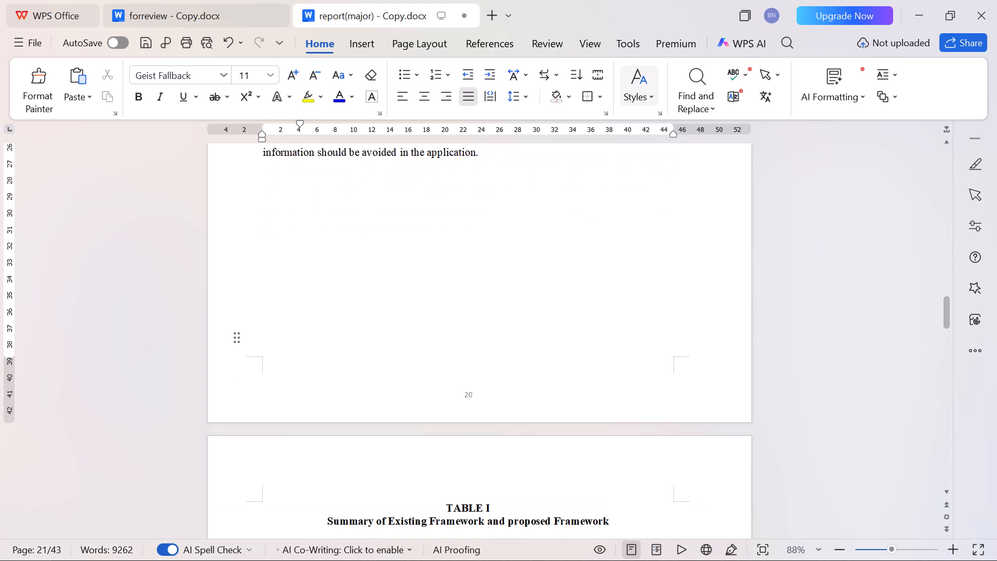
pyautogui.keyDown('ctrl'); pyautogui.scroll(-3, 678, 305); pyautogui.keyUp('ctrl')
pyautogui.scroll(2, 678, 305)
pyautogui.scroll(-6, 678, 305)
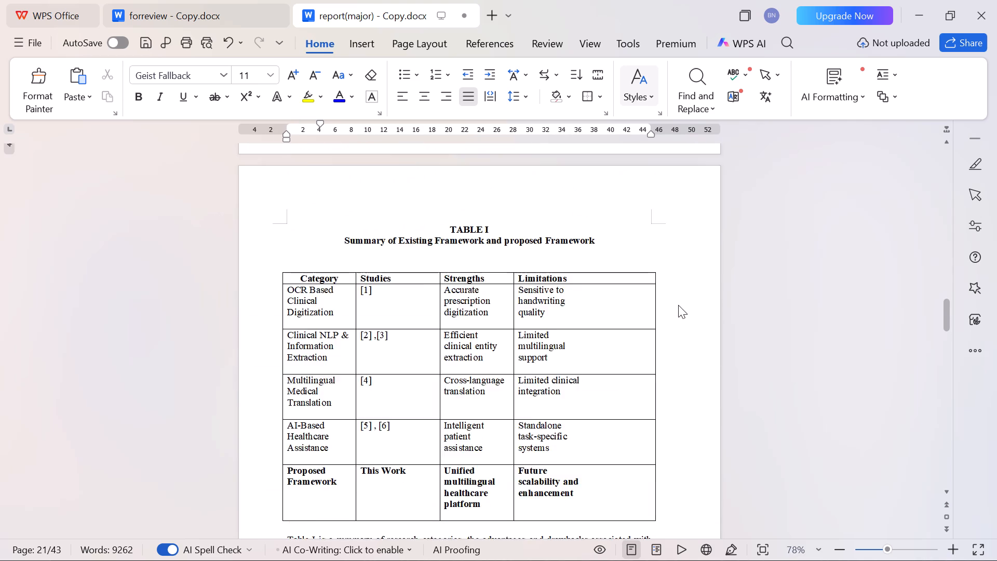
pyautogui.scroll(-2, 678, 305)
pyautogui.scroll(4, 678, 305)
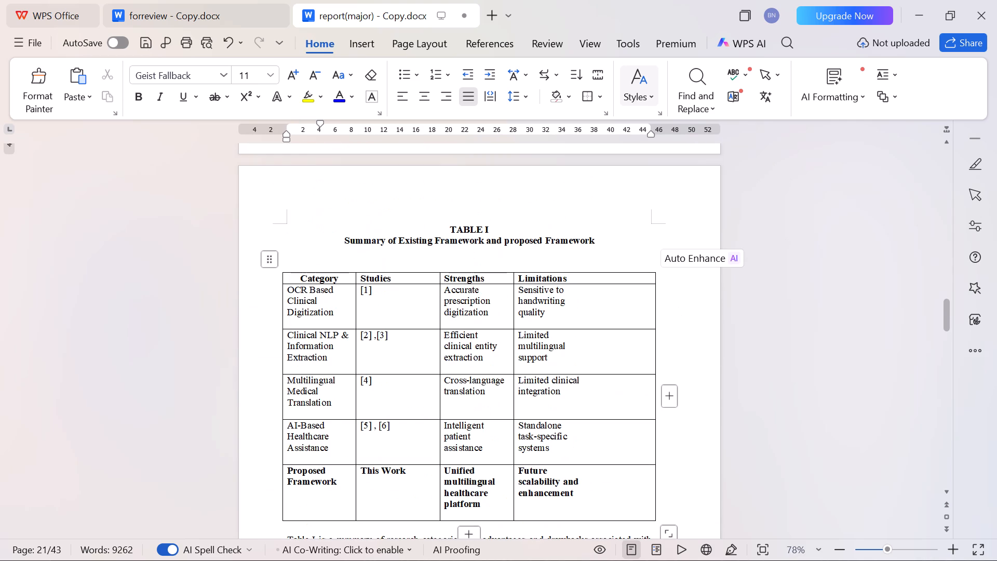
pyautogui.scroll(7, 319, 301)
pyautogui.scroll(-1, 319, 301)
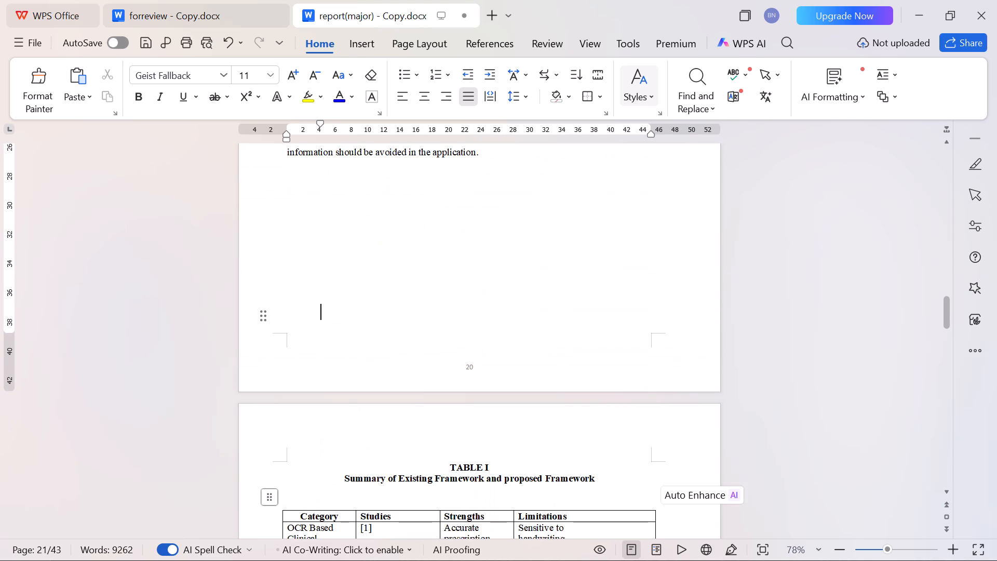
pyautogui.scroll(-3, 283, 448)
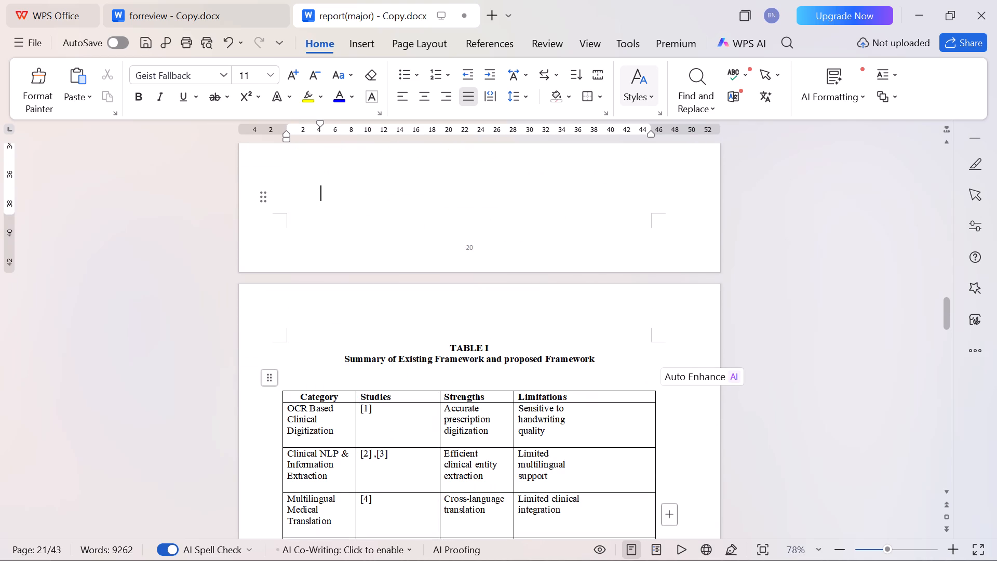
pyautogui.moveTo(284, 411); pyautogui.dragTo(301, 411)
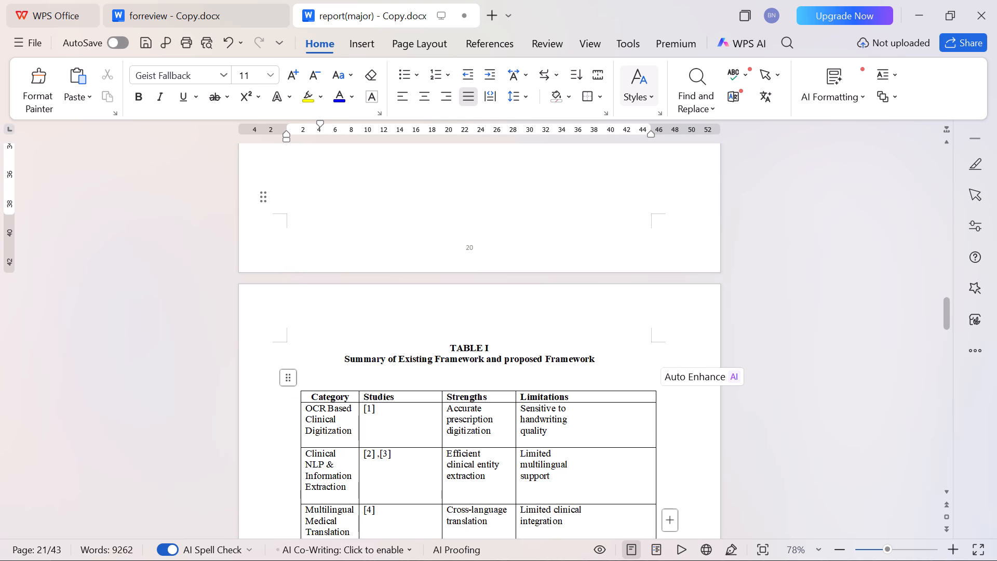
# Widen the Category and Strengths columns of TABLE I by shifting their right borders outward.
pyautogui.scroll(-4, 459, 404)
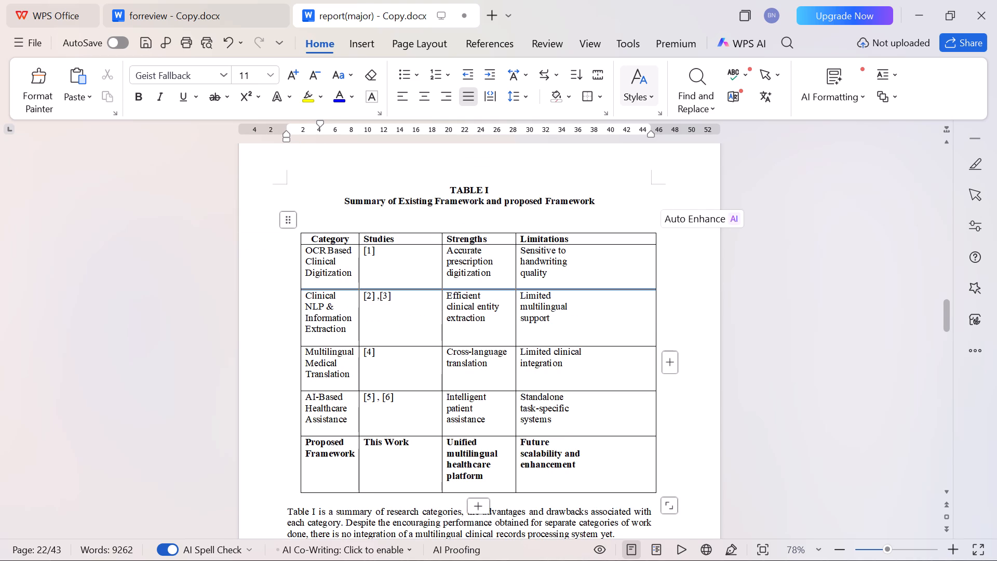
pyautogui.moveTo(359, 277); pyautogui.dragTo(377, 276)
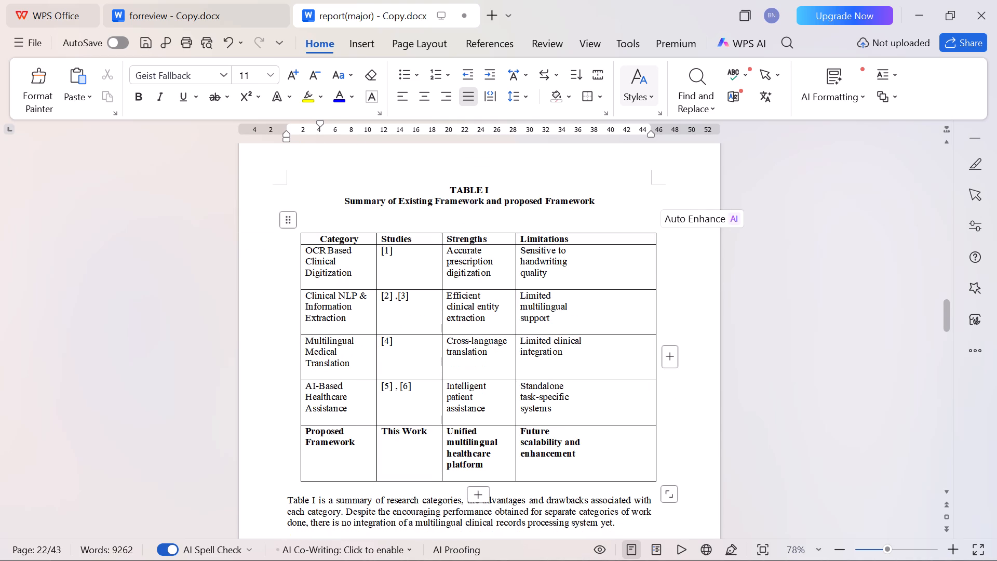
pyautogui.moveTo(515, 271); pyautogui.dragTo(537, 271)
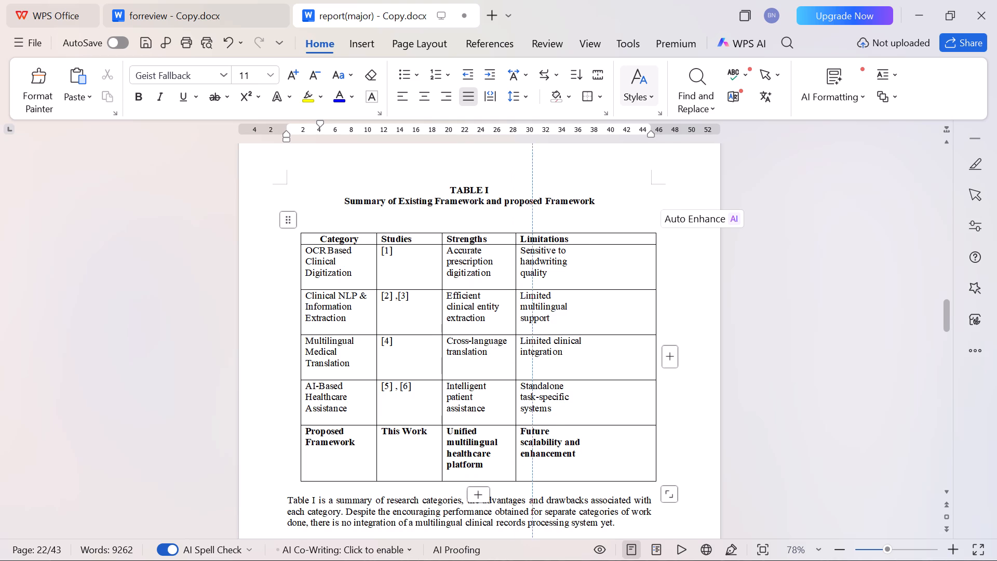
pyautogui.moveTo(537, 271); pyautogui.dragTo(539, 271)
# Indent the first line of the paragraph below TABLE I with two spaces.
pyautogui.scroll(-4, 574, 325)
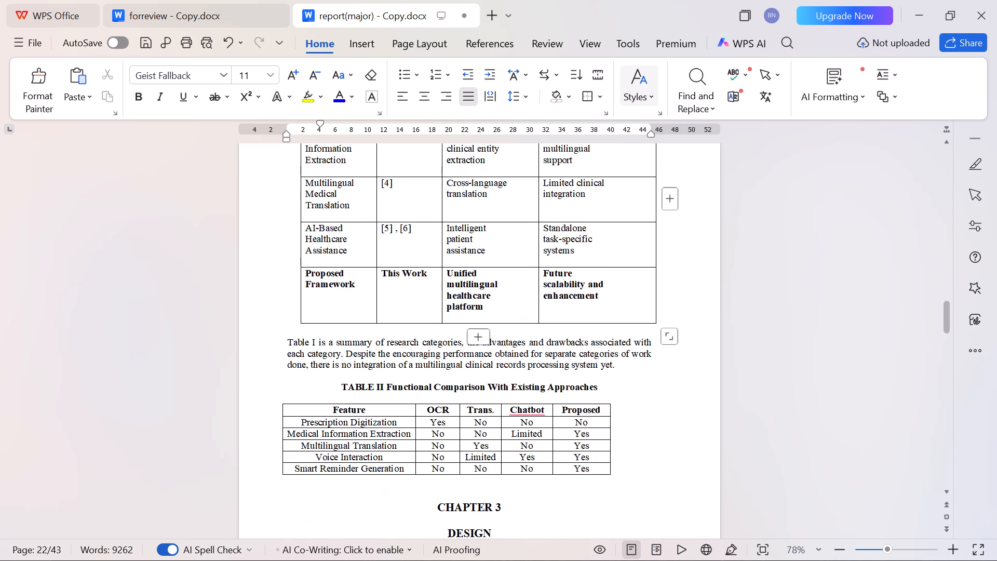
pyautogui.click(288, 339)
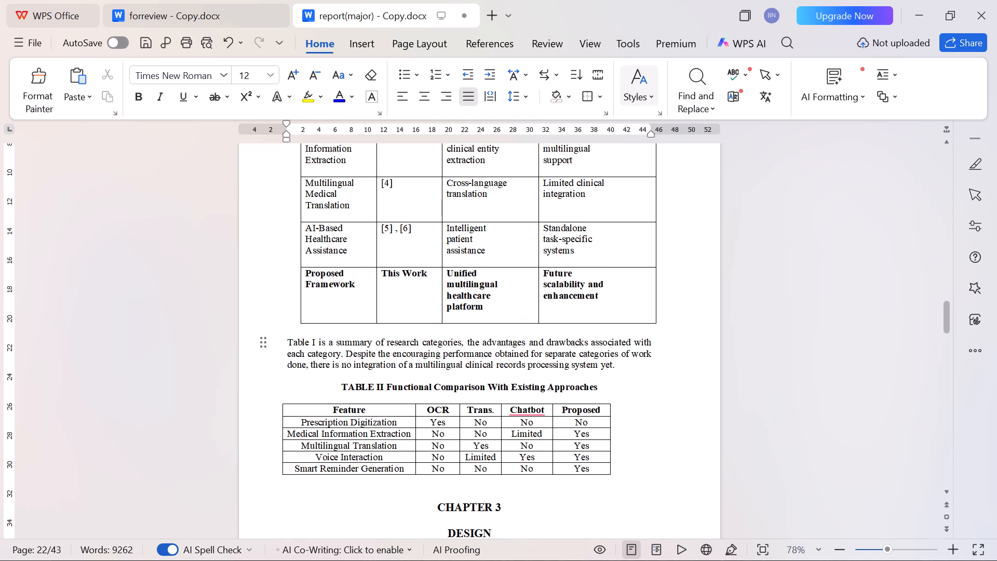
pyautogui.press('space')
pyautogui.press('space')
# Align TABLE I's outer left and right edges with the page's text margins.
pyautogui.scroll(12, 334, 362)
pyautogui.scroll(-3, 334, 362)
pyautogui.scroll(3, 334, 362)
pyautogui.scroll(-1, 334, 362)
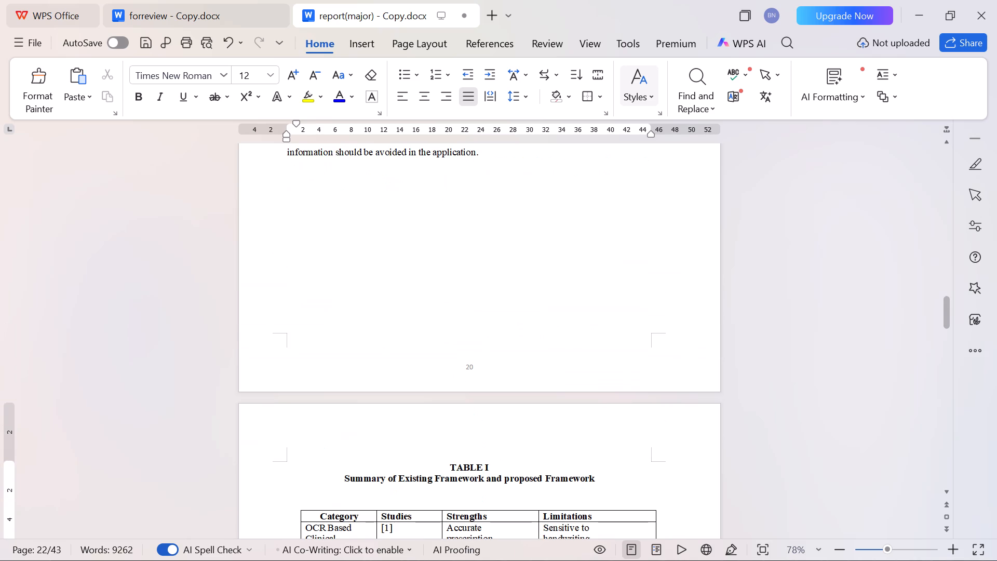
pyautogui.moveTo(302, 516); pyautogui.dragTo(290, 518)
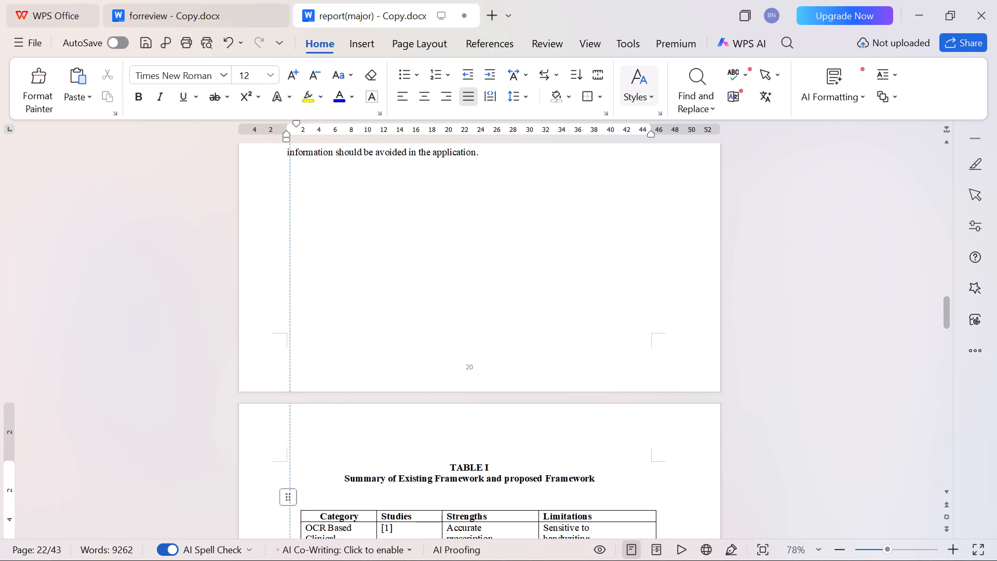
pyautogui.moveTo(290, 518); pyautogui.dragTo(287, 519)
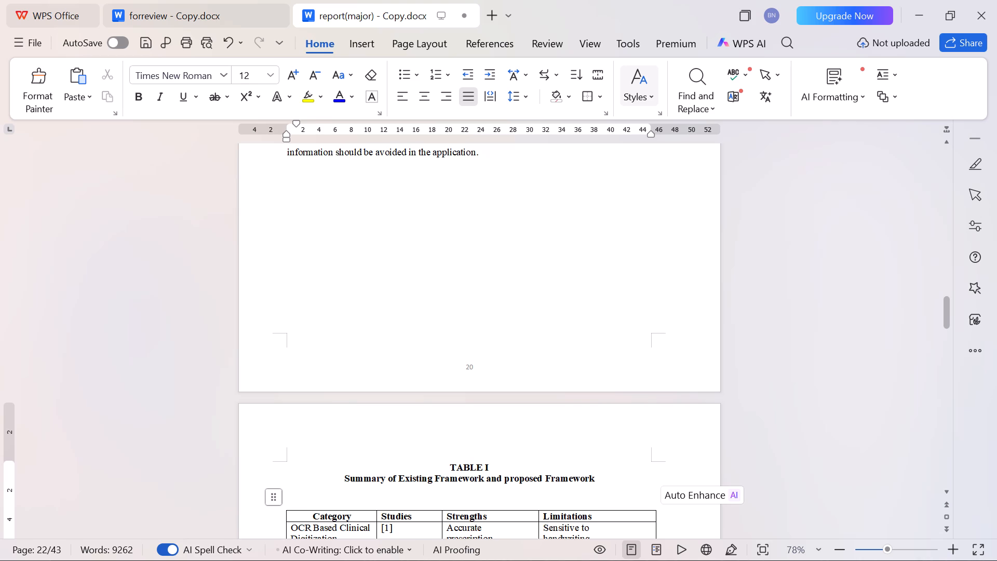
pyautogui.scroll(-2, 650, 516)
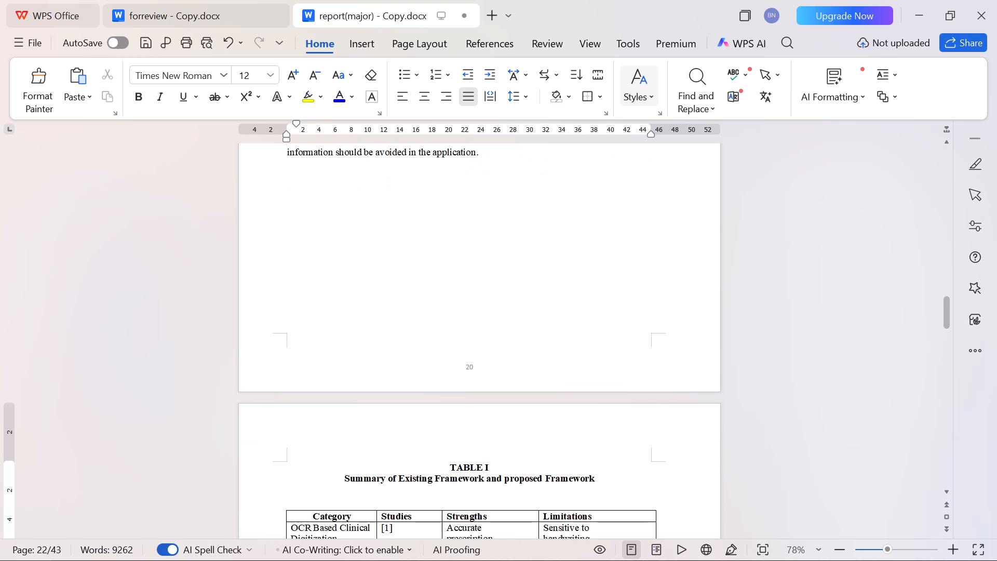
pyautogui.scroll(-1, 655, 517)
pyautogui.click(655, 517)
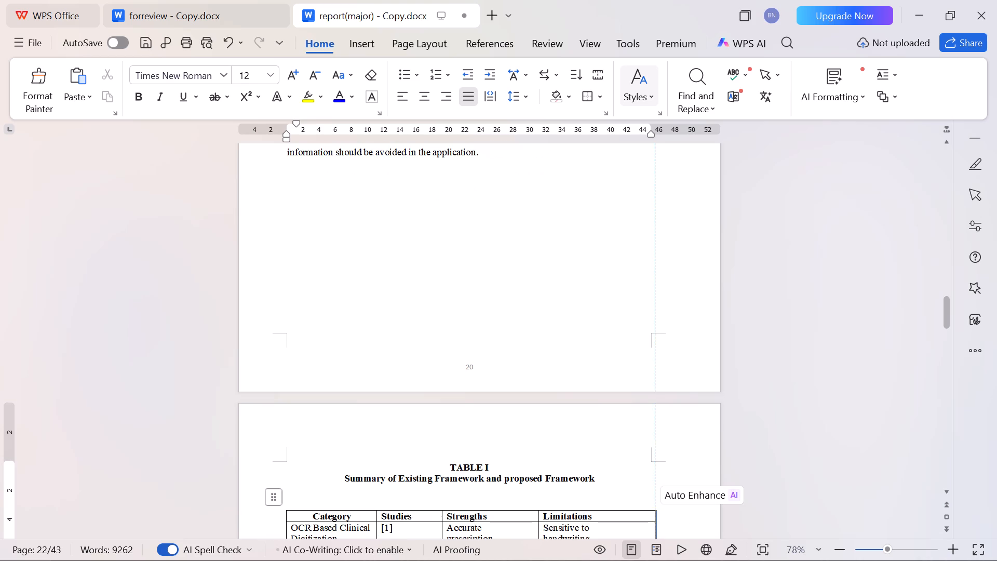
pyautogui.scroll(2, 653, 518)
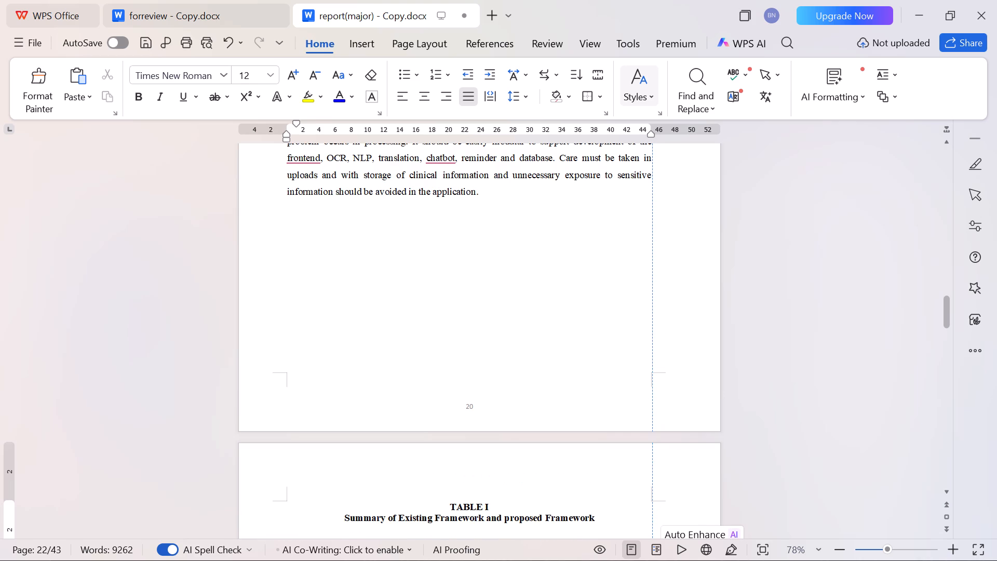
# Set all the text in TABLE I to font size 11 and centre it in its cells.
pyautogui.scroll(-9, 653, 517)
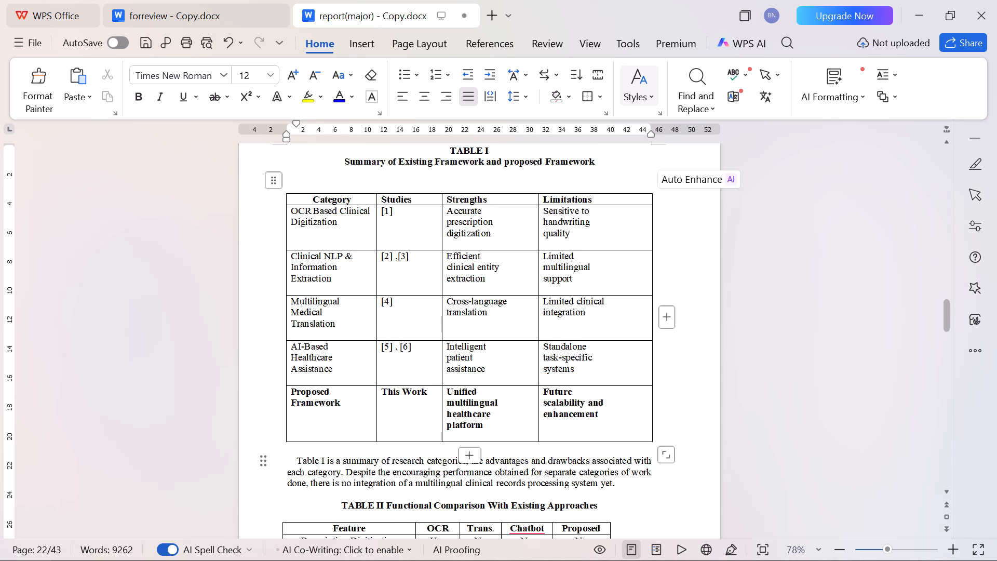
pyautogui.moveTo(305, 197); pyautogui.dragTo(601, 421)
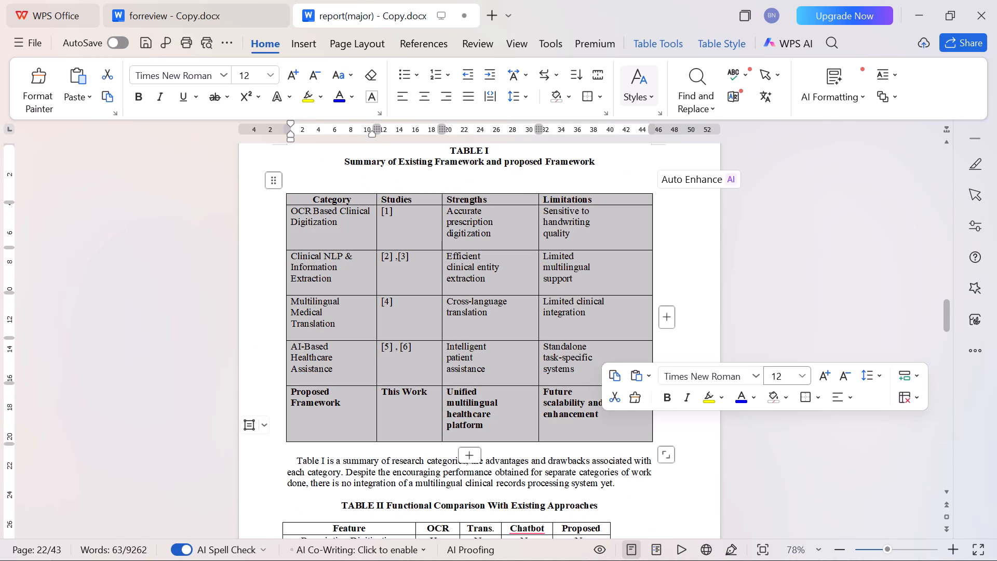
pyautogui.click(776, 377)
pyautogui.write('11')
pyautogui.press('Return')
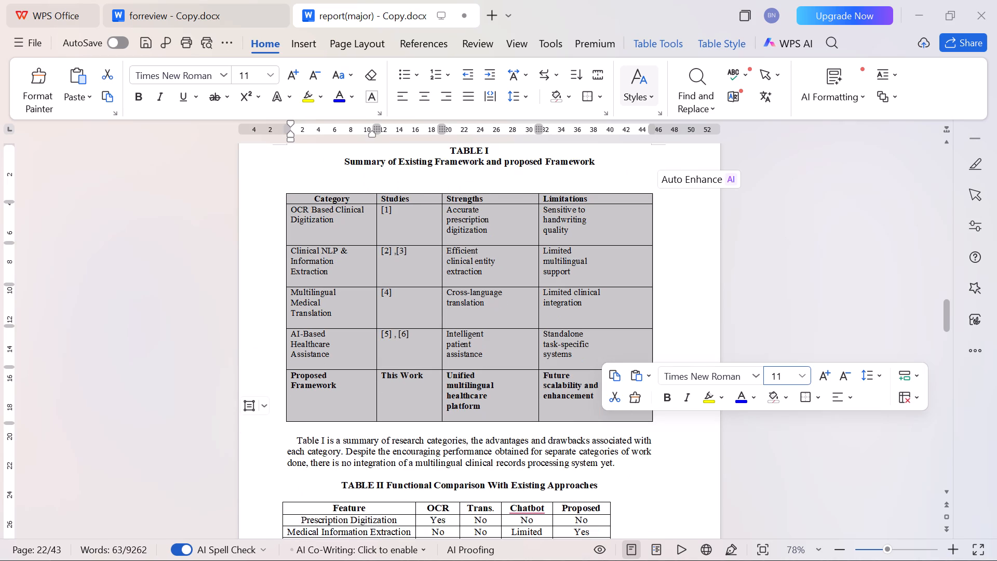
pyautogui.click(421, 97)
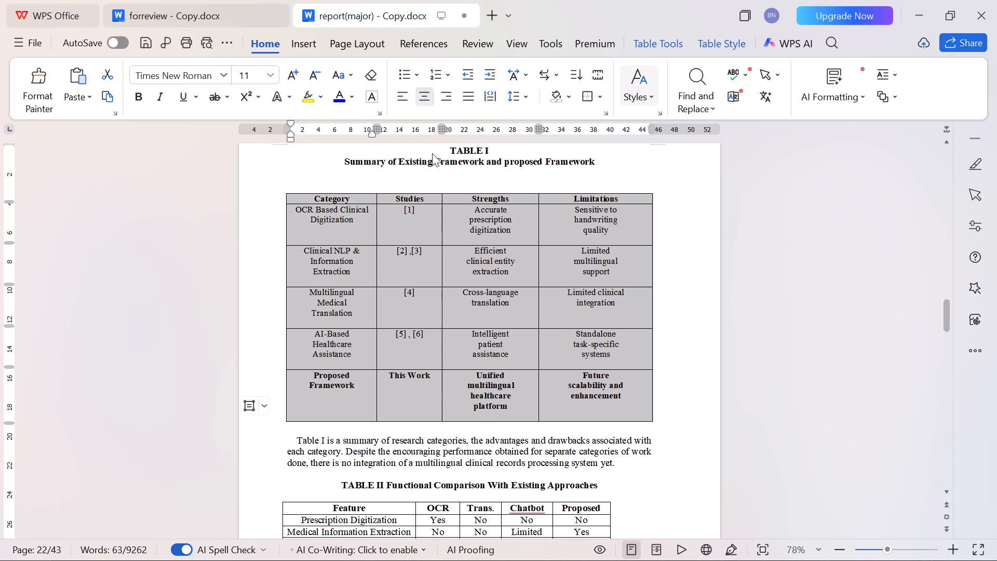
pyautogui.click(479, 345)
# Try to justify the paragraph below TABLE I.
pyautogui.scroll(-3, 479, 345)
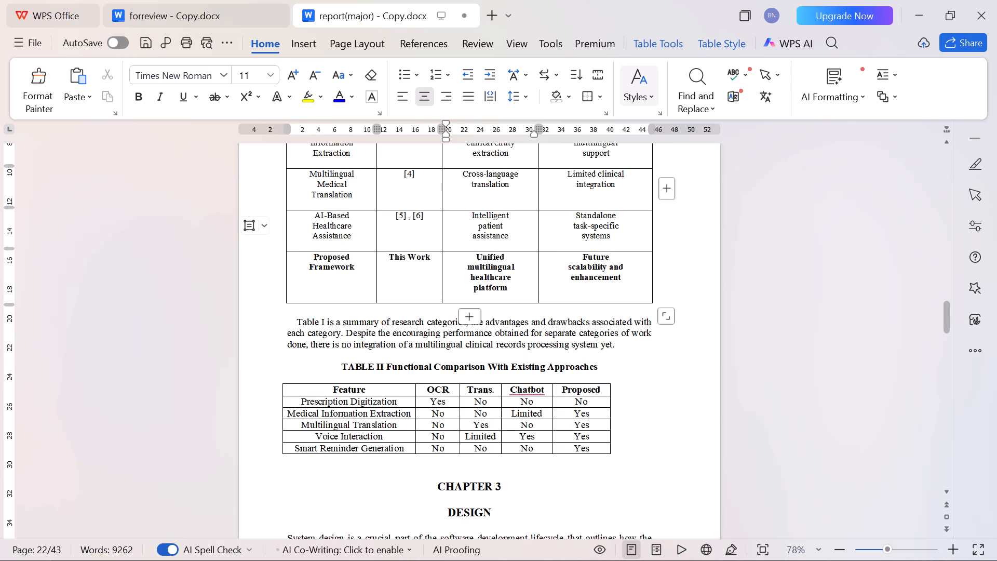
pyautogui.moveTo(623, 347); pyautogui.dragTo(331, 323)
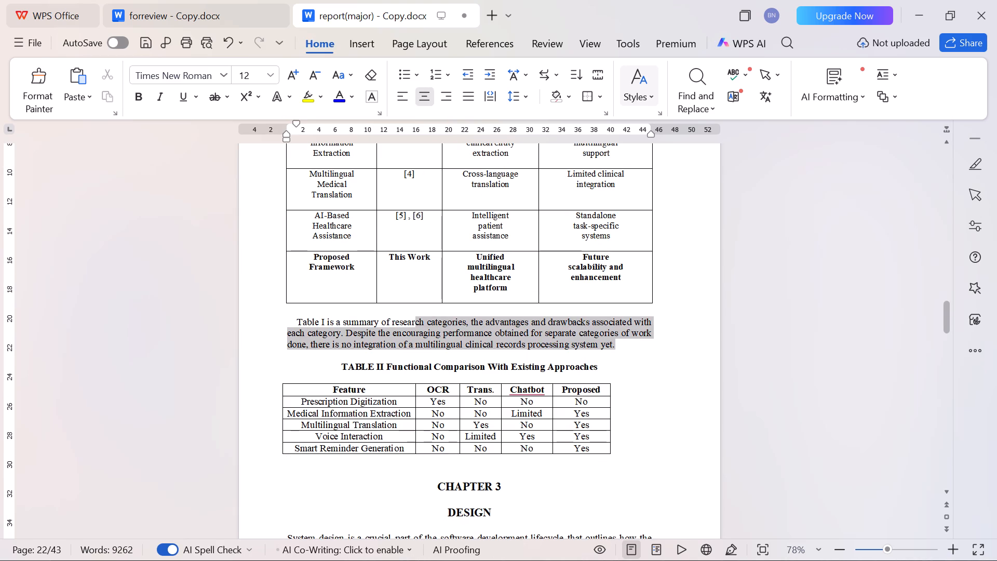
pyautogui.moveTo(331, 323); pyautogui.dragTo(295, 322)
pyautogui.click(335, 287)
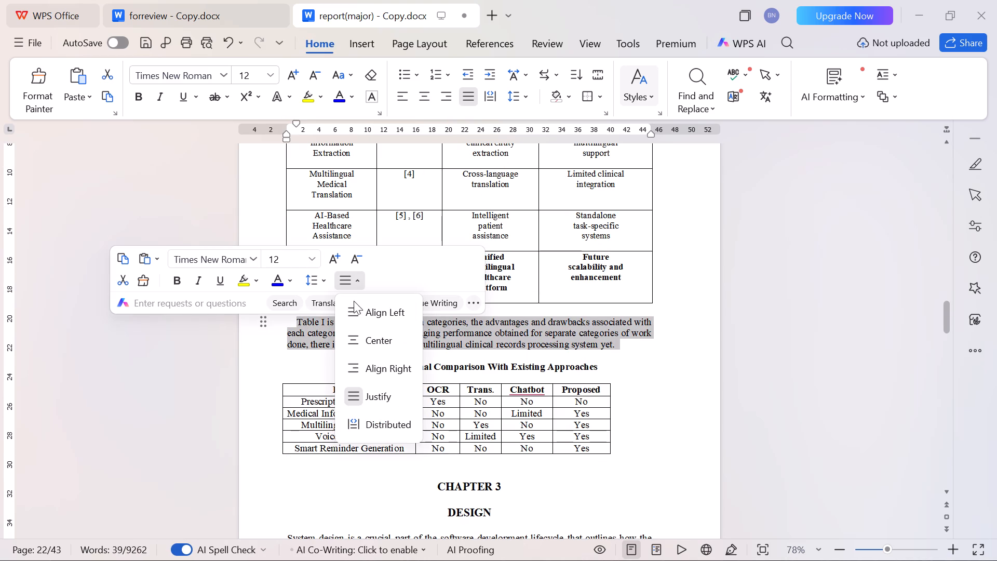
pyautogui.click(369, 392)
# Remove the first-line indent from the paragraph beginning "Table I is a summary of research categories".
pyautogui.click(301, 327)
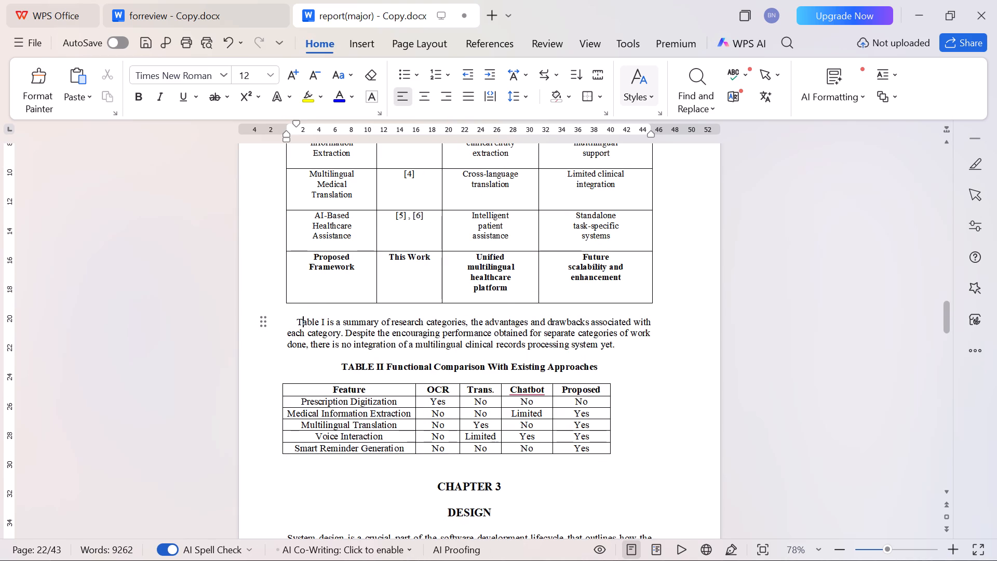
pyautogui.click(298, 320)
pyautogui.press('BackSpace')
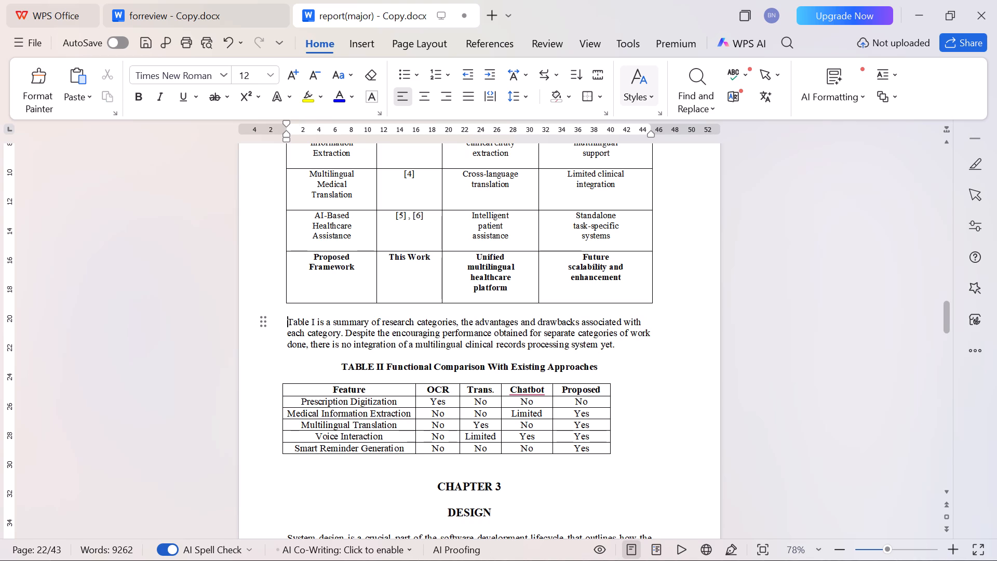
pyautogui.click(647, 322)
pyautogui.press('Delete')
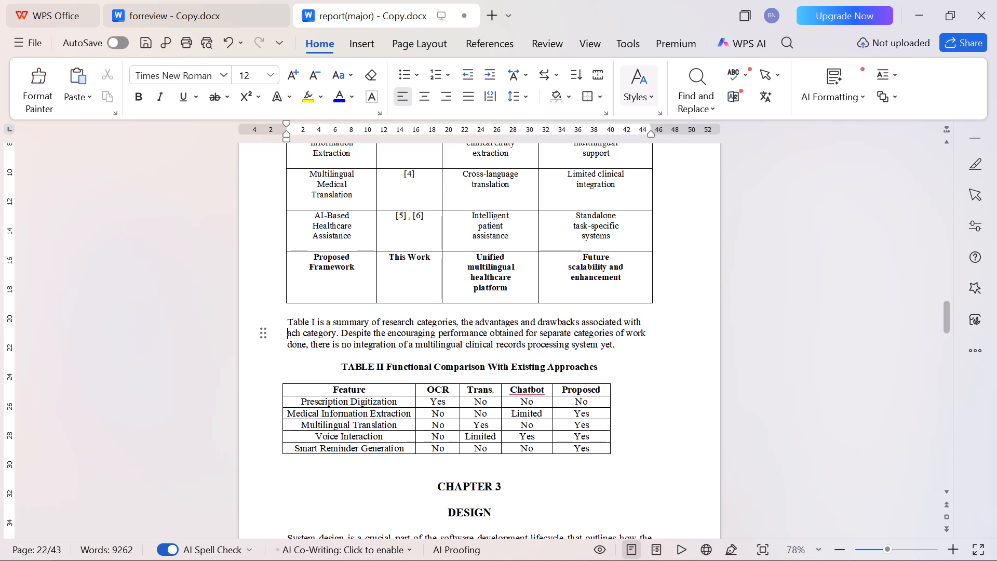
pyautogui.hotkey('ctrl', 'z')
# Justify the whole paragraph between TABLE I and the TABLE II caption.
pyautogui.moveTo(628, 345); pyautogui.dragTo(302, 319)
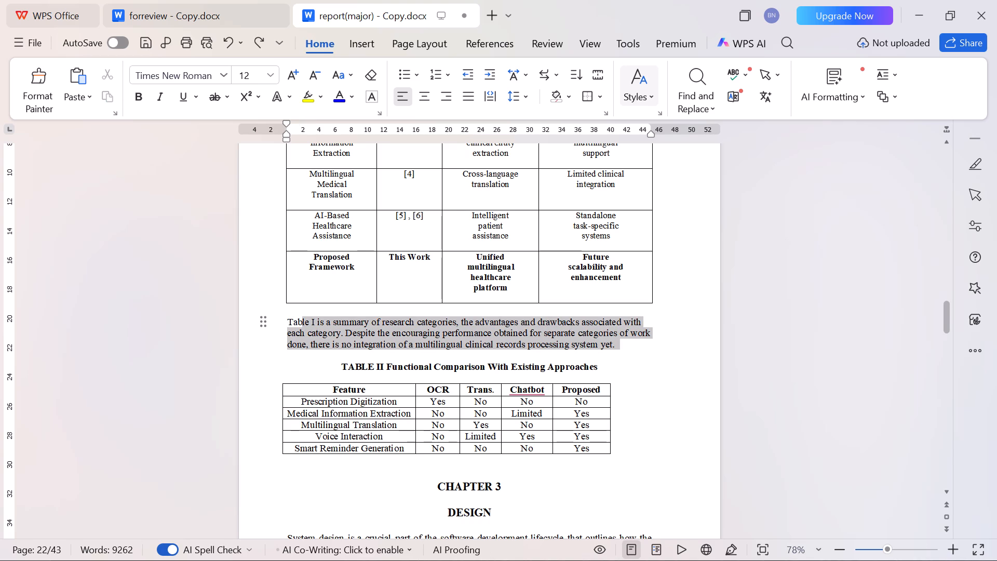
pyautogui.moveTo(302, 319); pyautogui.dragTo(285, 324)
pyautogui.click(333, 276)
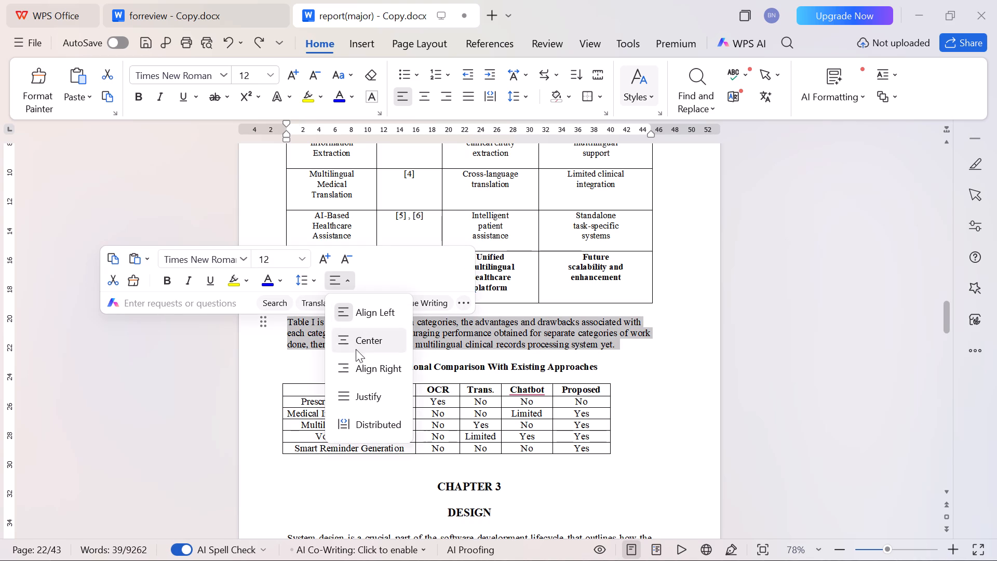
pyautogui.click(357, 390)
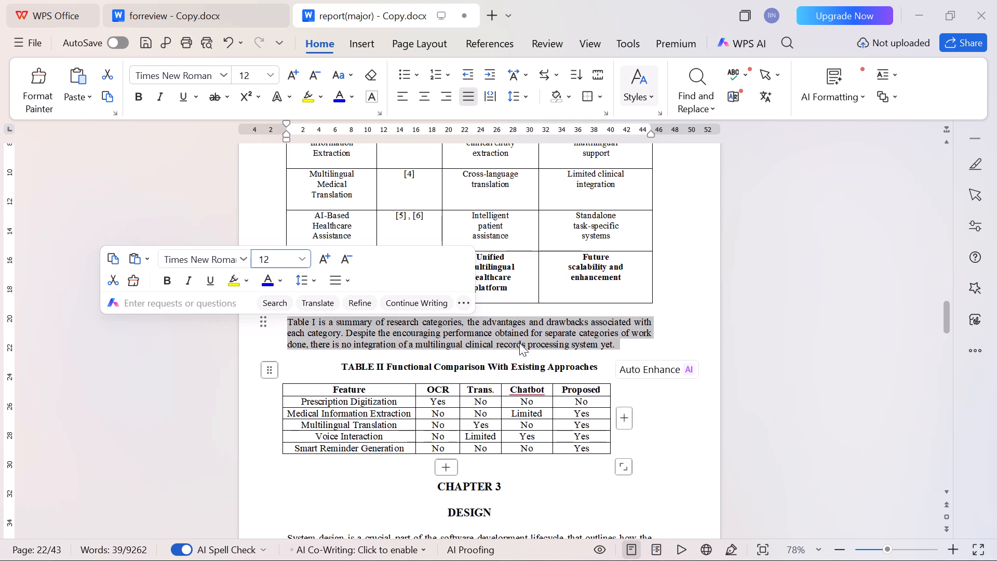
pyautogui.click(562, 335)
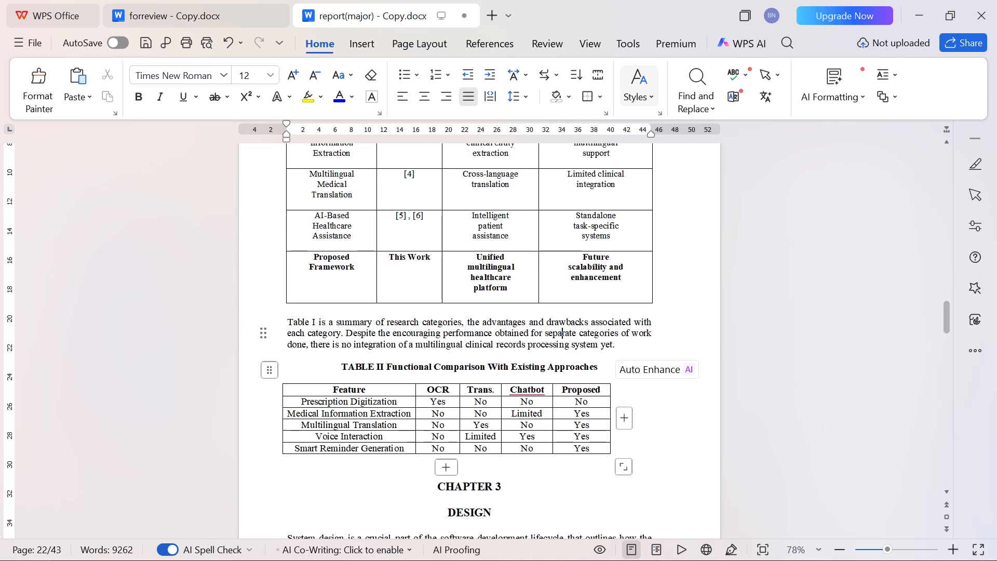
# Widen the Proposed column of TABLE II so the table's outer edge meets the page's text margin.
pyautogui.moveTo(611, 394); pyautogui.dragTo(626, 395)
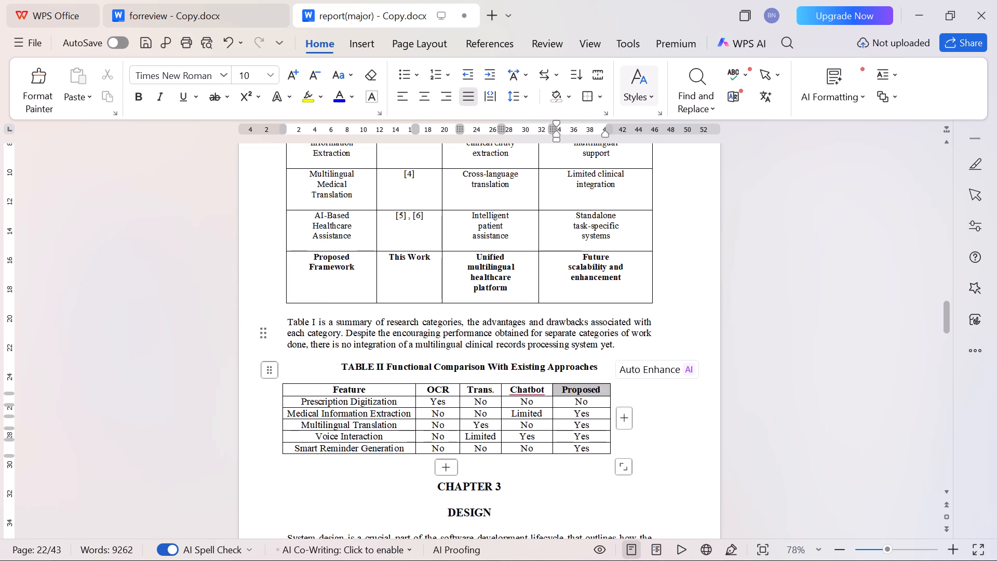
pyautogui.moveTo(626, 395); pyautogui.dragTo(645, 396)
pyautogui.click(641, 396)
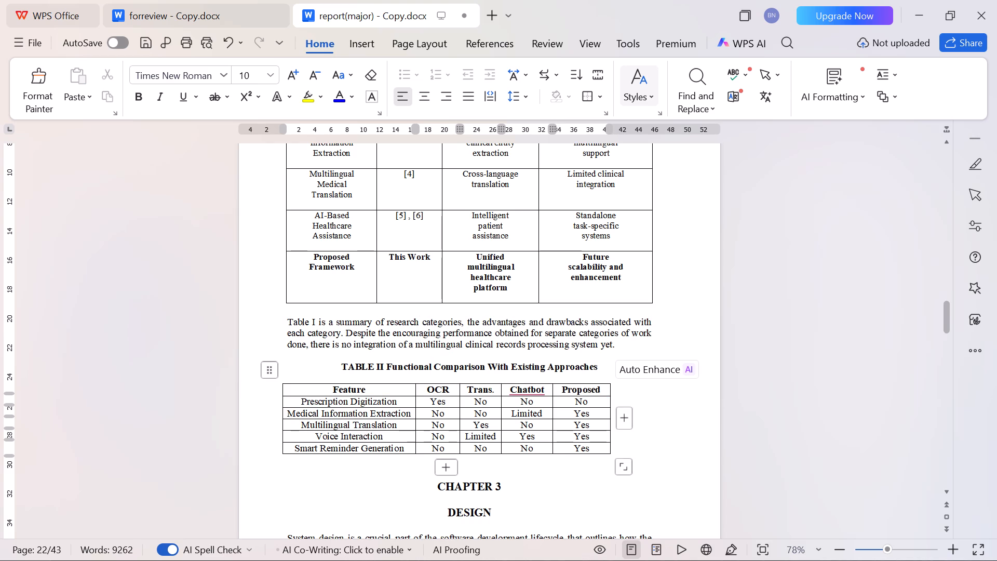
pyautogui.moveTo(610, 389); pyautogui.dragTo(653, 393)
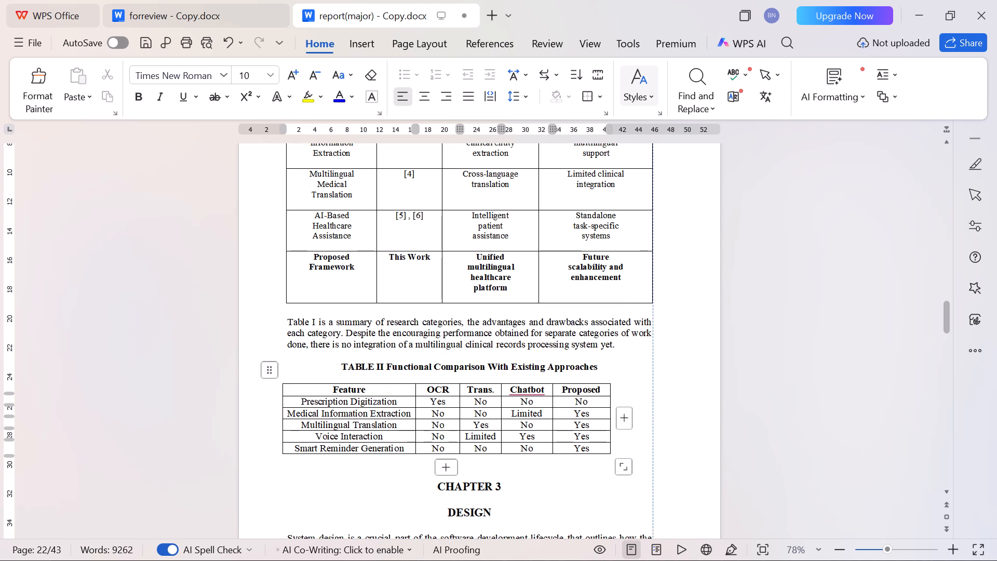
pyautogui.moveTo(653, 393); pyautogui.dragTo(654, 393)
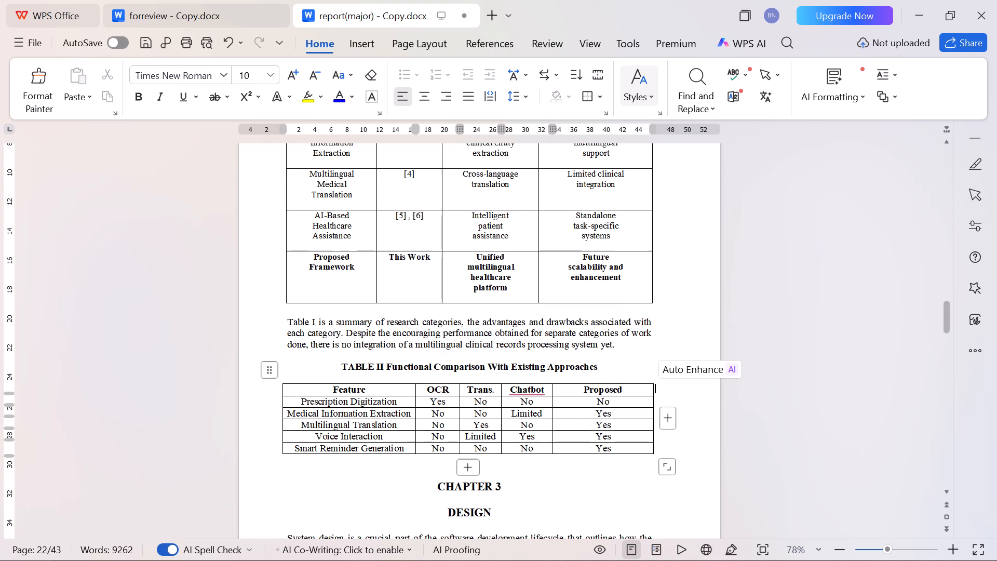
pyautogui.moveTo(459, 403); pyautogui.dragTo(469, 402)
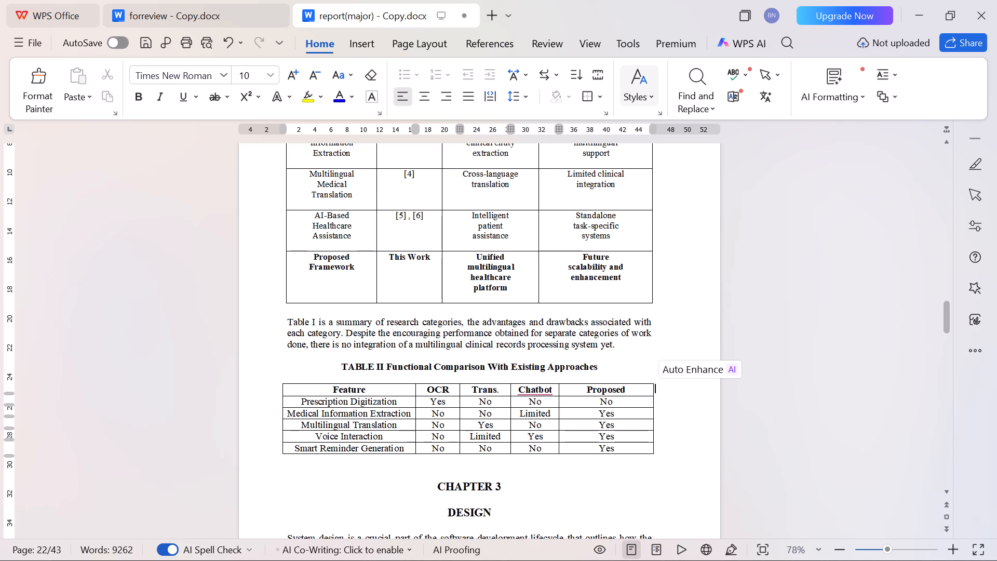
pyautogui.click(461, 393)
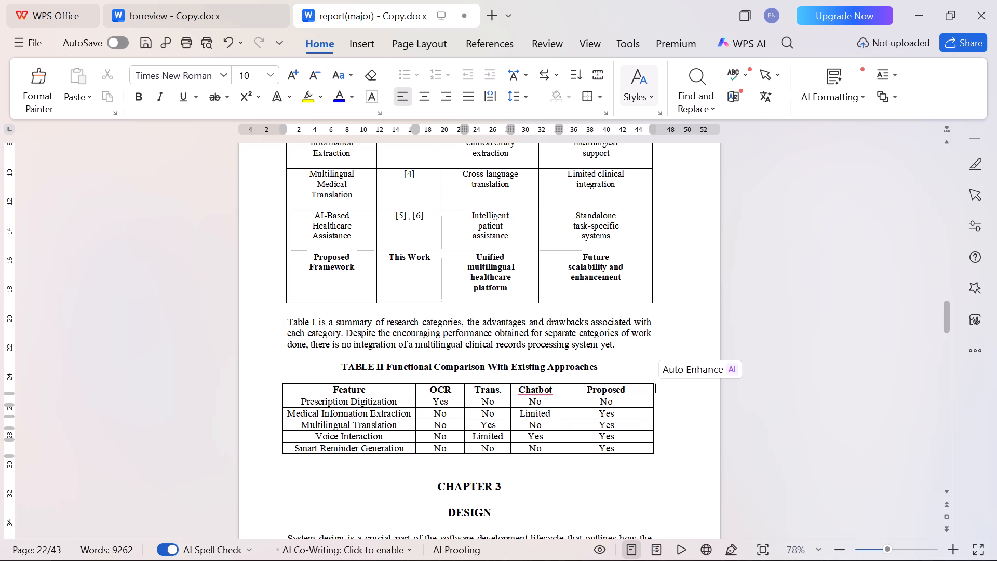
pyautogui.click(510, 392)
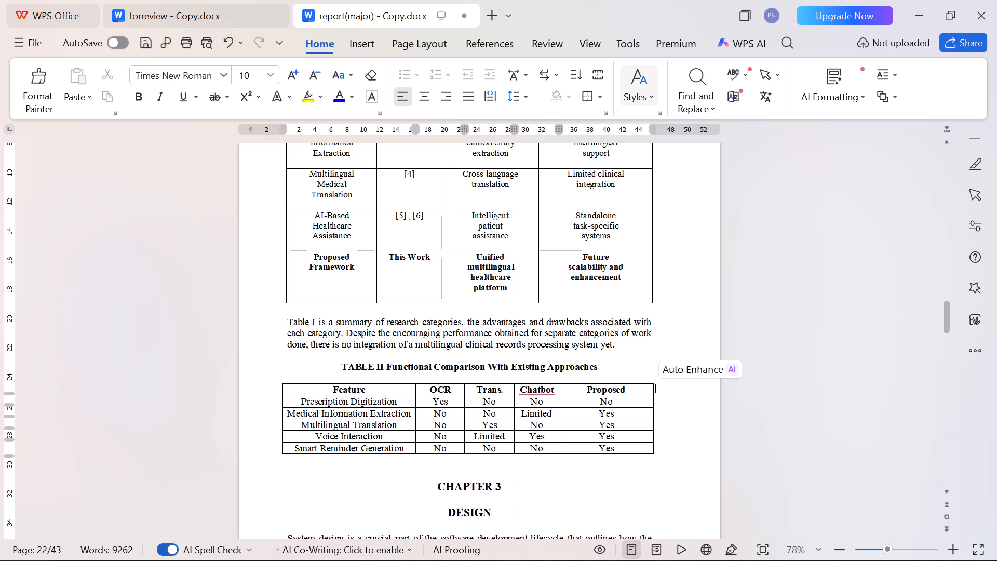
pyautogui.moveTo(560, 392); pyautogui.dragTo(566, 392)
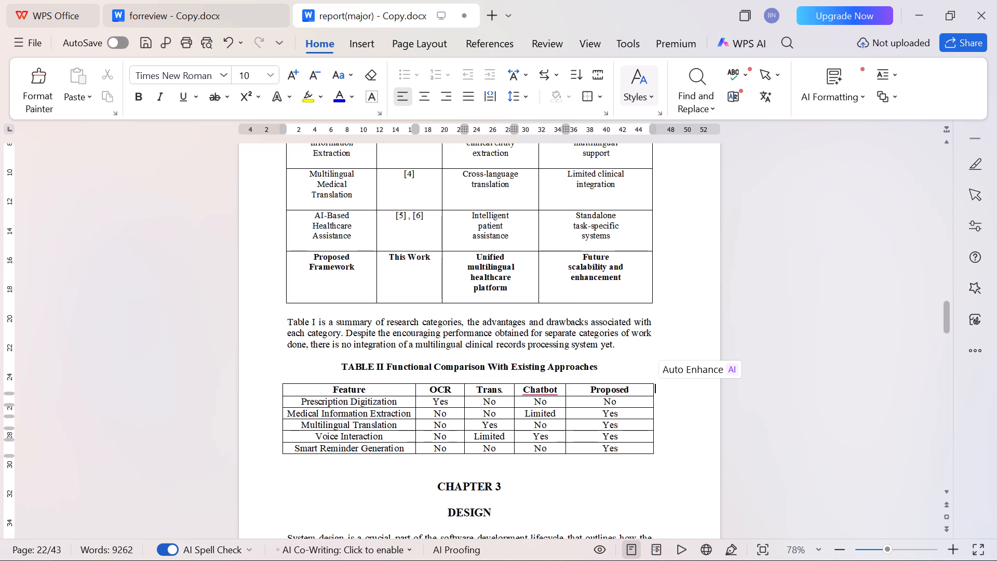
# Set all the text in TABLE II to font size 11.
pyautogui.tripleClick(457, 366)
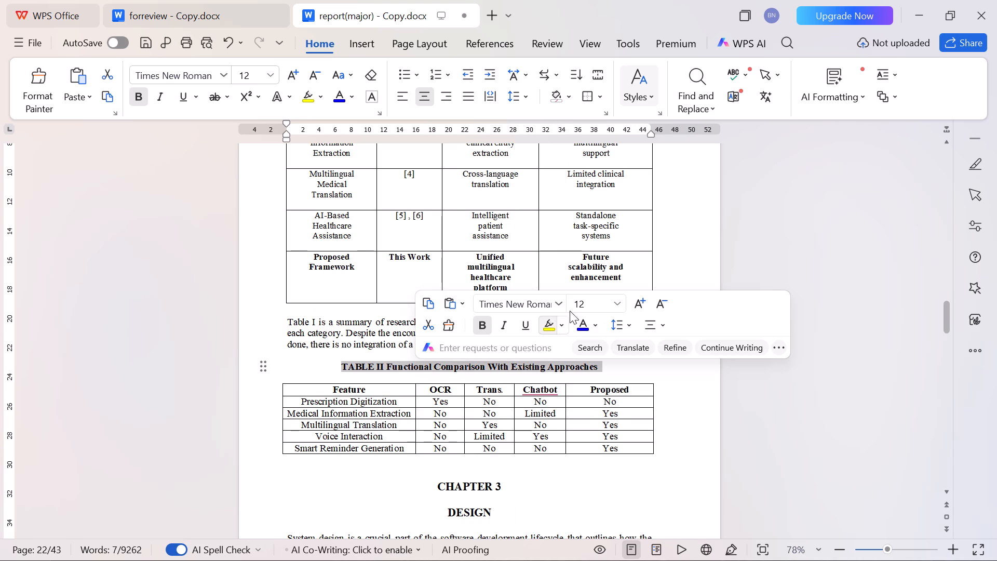
pyautogui.click(550, 420)
pyautogui.moveTo(328, 391); pyautogui.dragTo(633, 445)
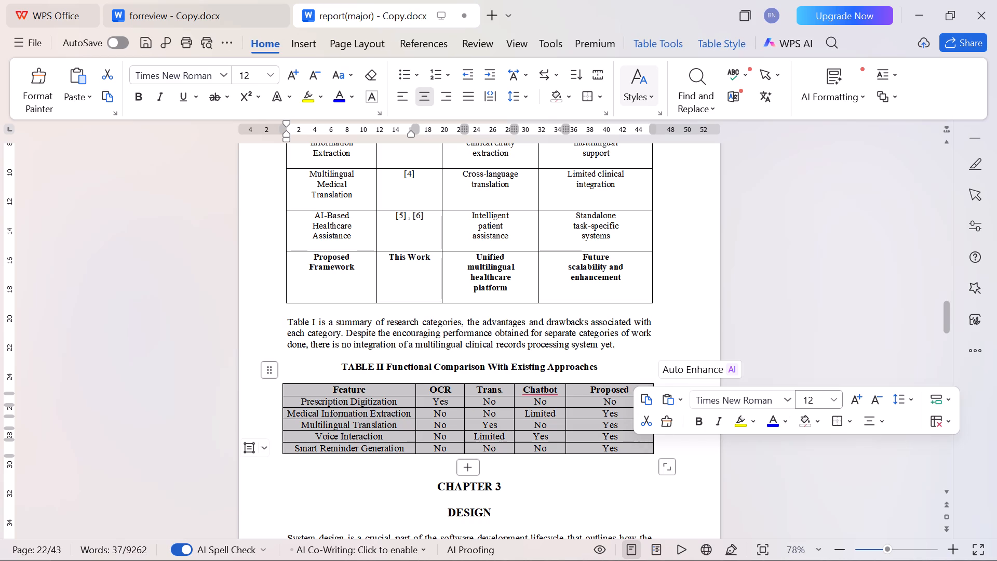
pyautogui.click(814, 403)
pyautogui.write('11')
pyautogui.press('Return')
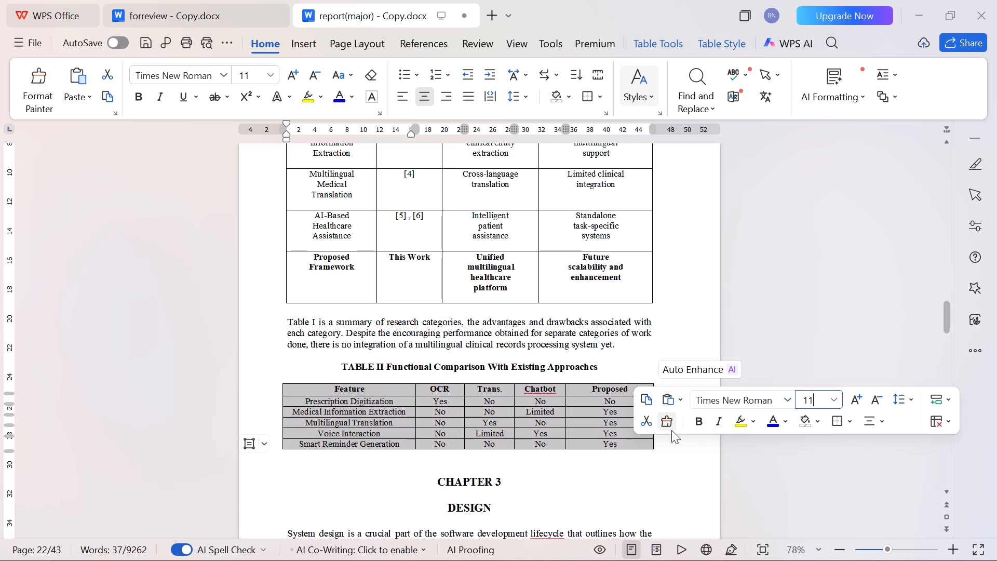
pyautogui.click(505, 434)
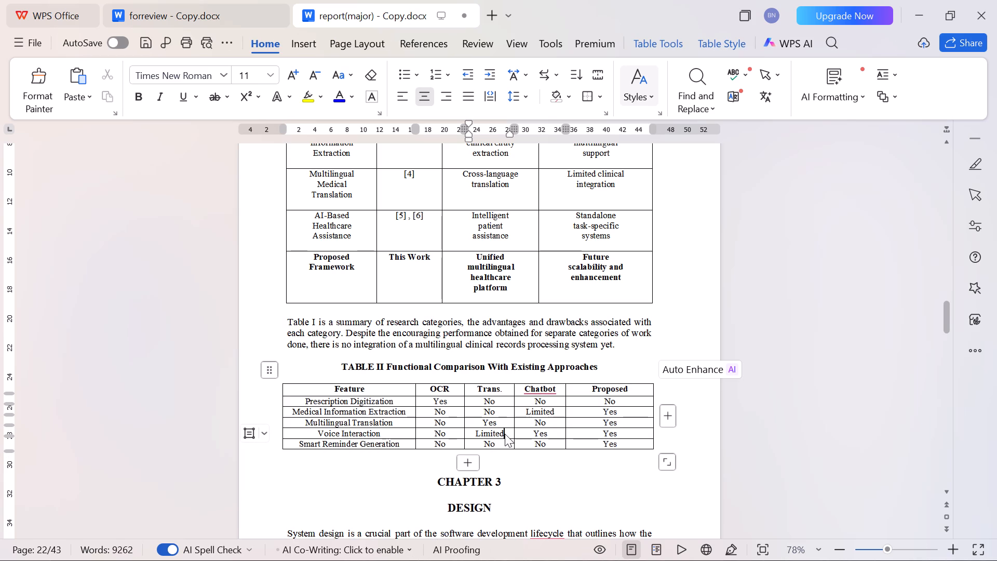
# Apply 1.5 line spacing to the paragraph beginning "Table I is a summary of research categories".
pyautogui.scroll(-2, 456, 350)
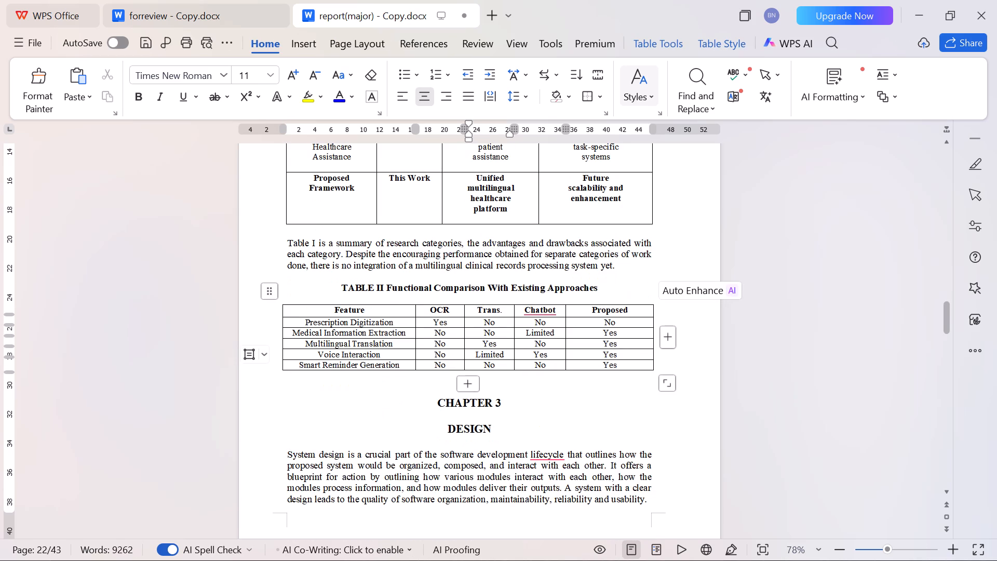
pyautogui.moveTo(628, 264); pyautogui.dragTo(264, 247)
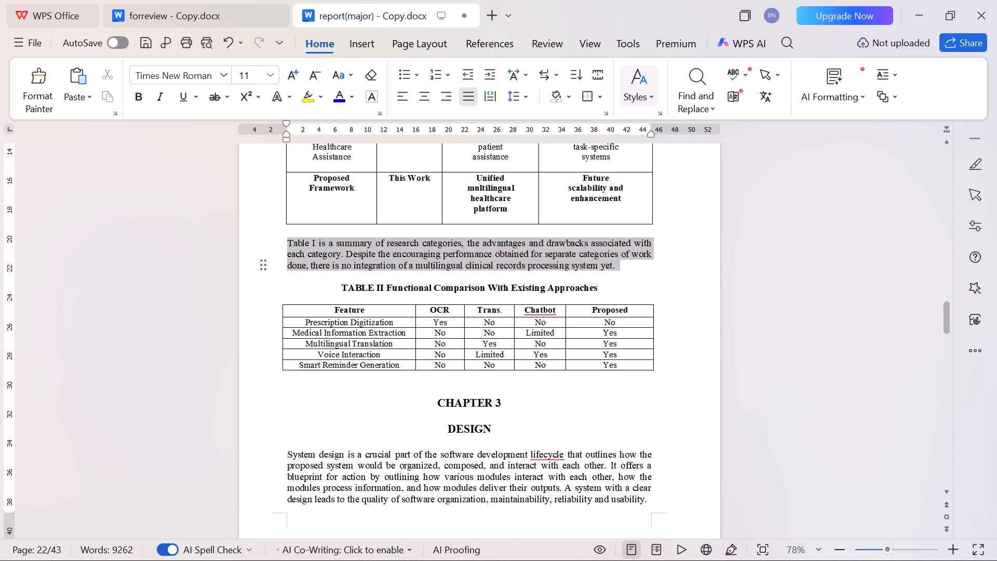
pyautogui.moveTo(264, 247); pyautogui.dragTo(268, 247)
pyautogui.click(330, 203)
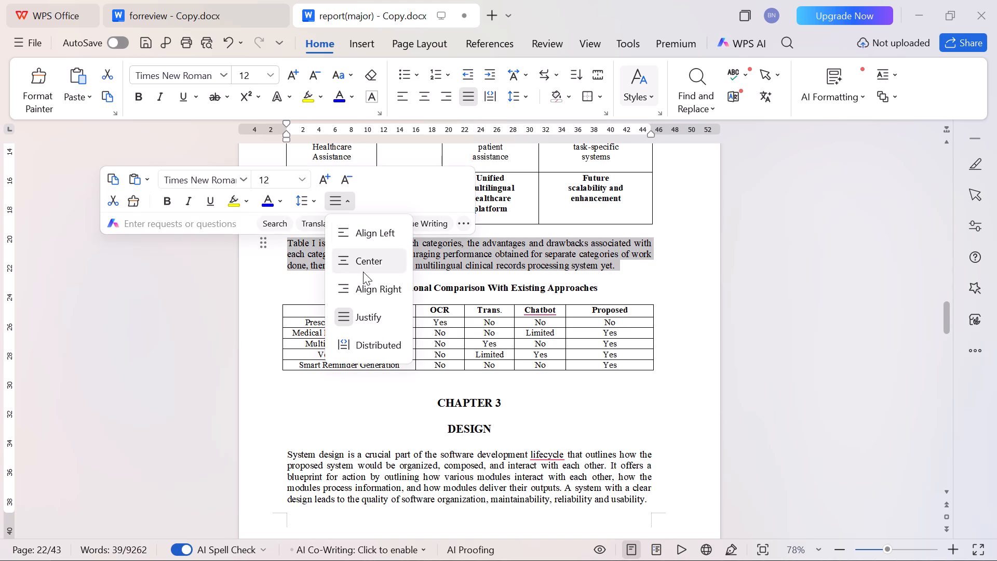
pyautogui.click(303, 204)
pyautogui.click(327, 264)
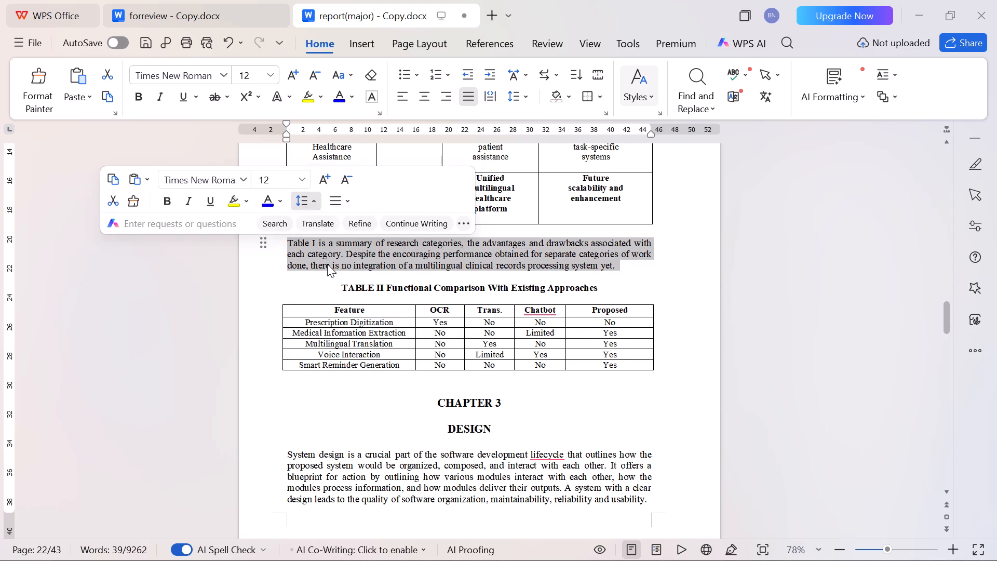
pyautogui.click(613, 421)
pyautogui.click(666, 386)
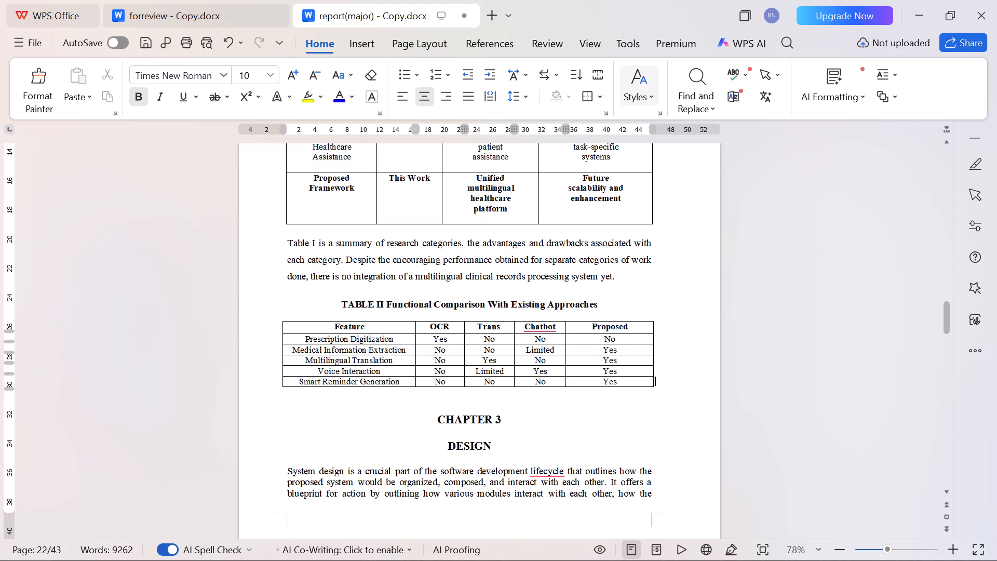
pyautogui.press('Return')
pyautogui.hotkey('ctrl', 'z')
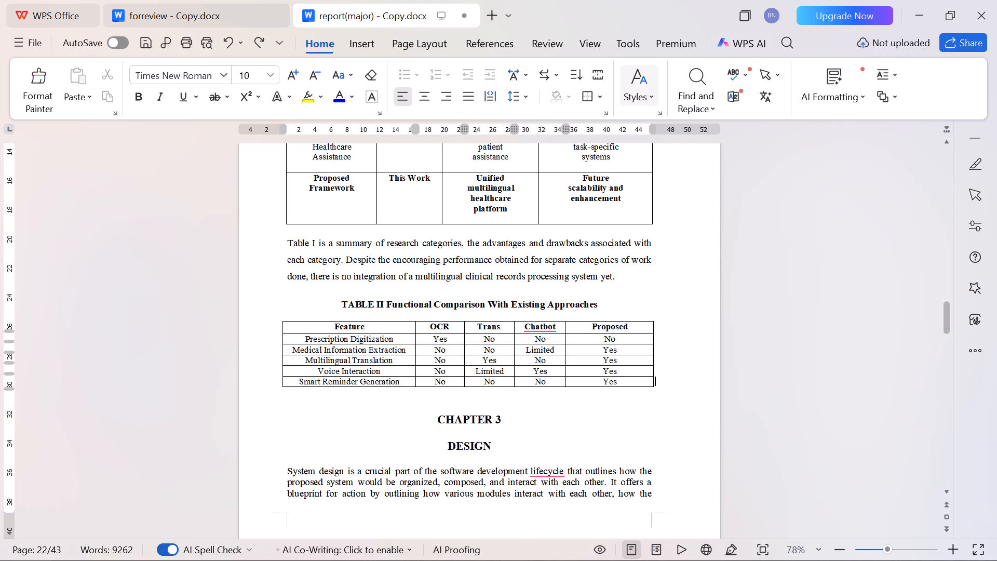
# Add an empty line between TABLE II and the CHAPTER 3 heading and justify it.
pyautogui.press('Down')
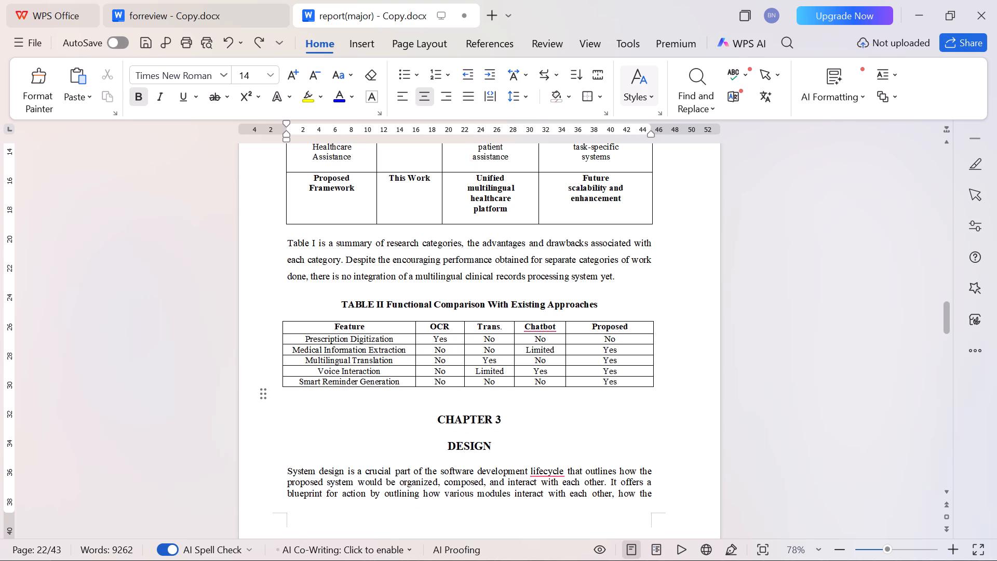
pyautogui.press('Return')
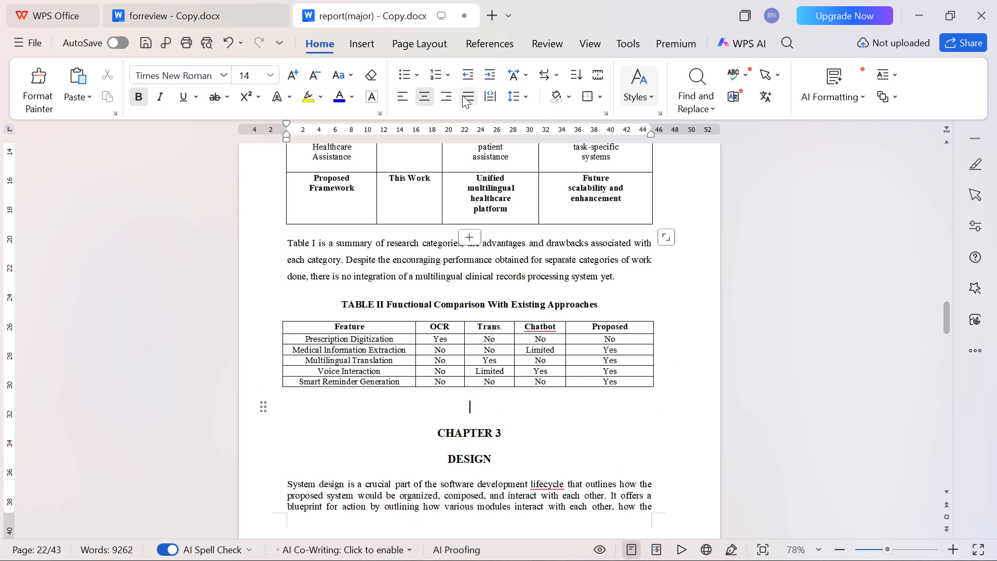
pyautogui.click(467, 100)
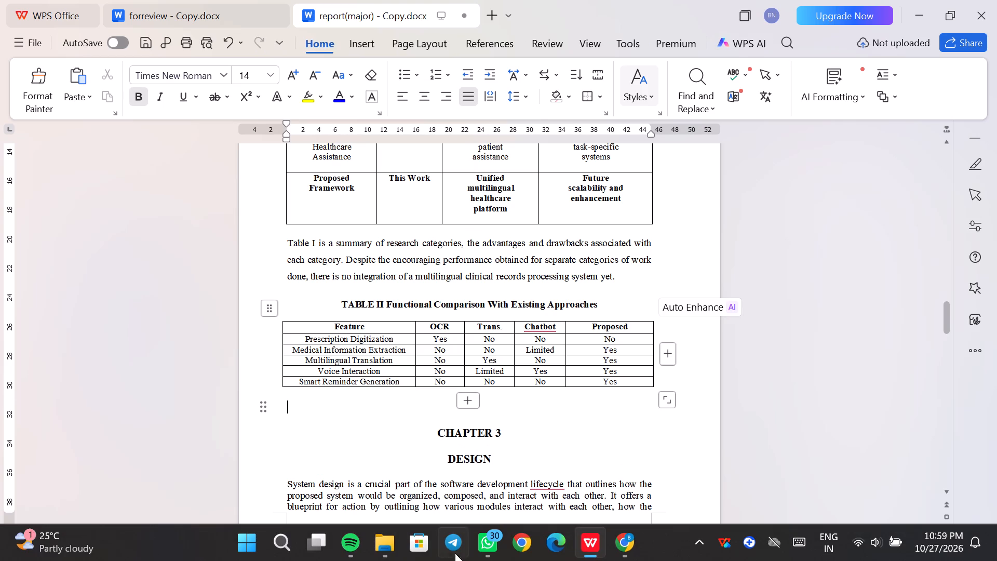
# Switch to File Explorer and open the "accepted paper" PDF from majorfolder.
pyautogui.click(386, 549)
pyautogui.scroll(2, 444, 359)
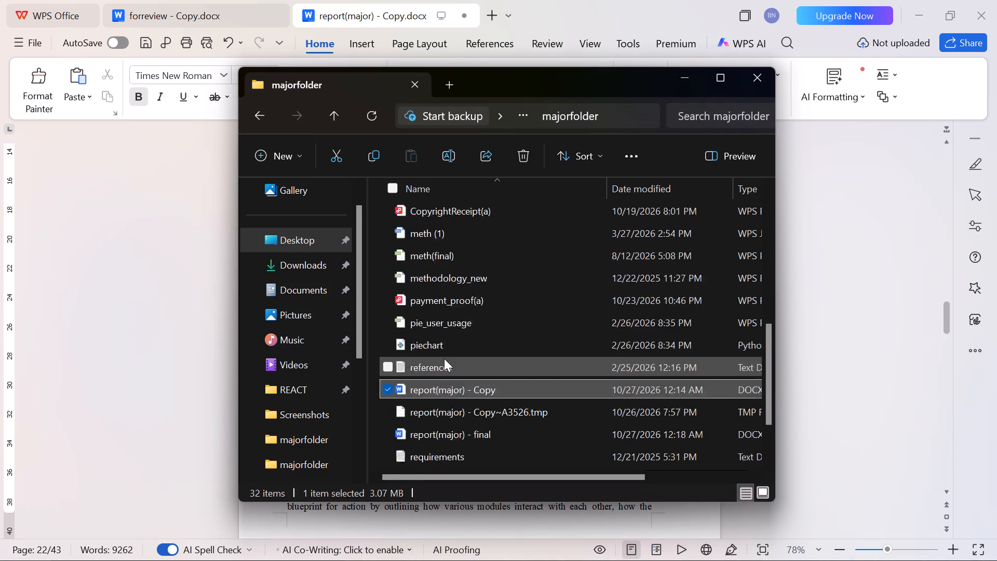
pyautogui.scroll(6, 444, 358)
pyautogui.click(436, 217)
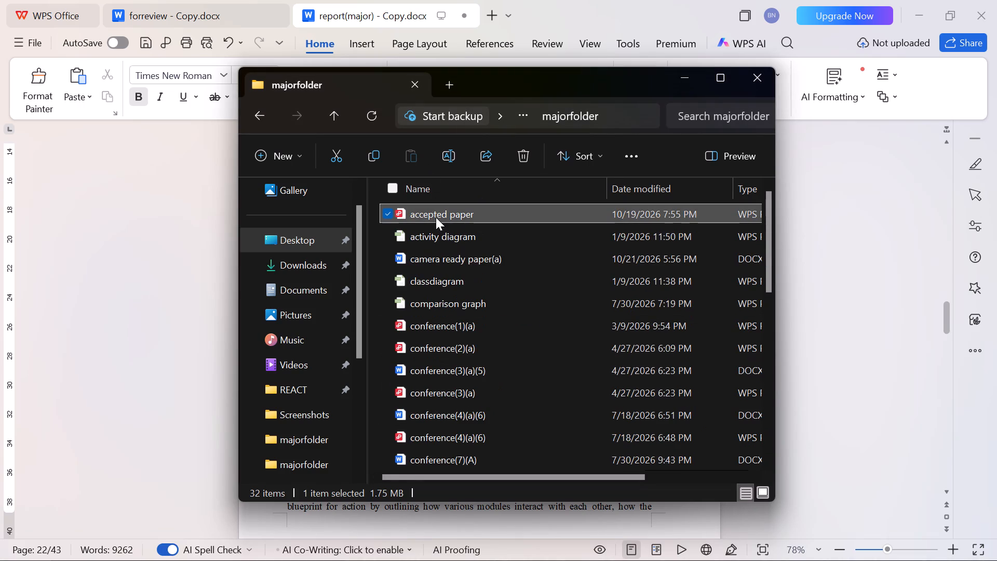
pyautogui.click(436, 217)
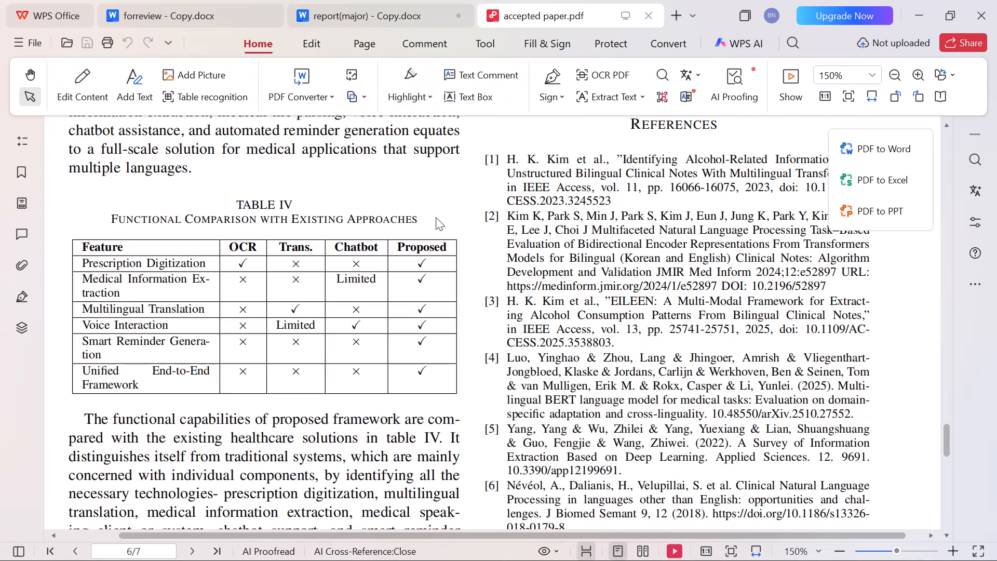
# Copy the PDF paragraph beginning "The functional capabilities of proposed framework" and paste it below TABLE II in report(major) - Copy.docx.
pyautogui.scroll(-4, 436, 217)
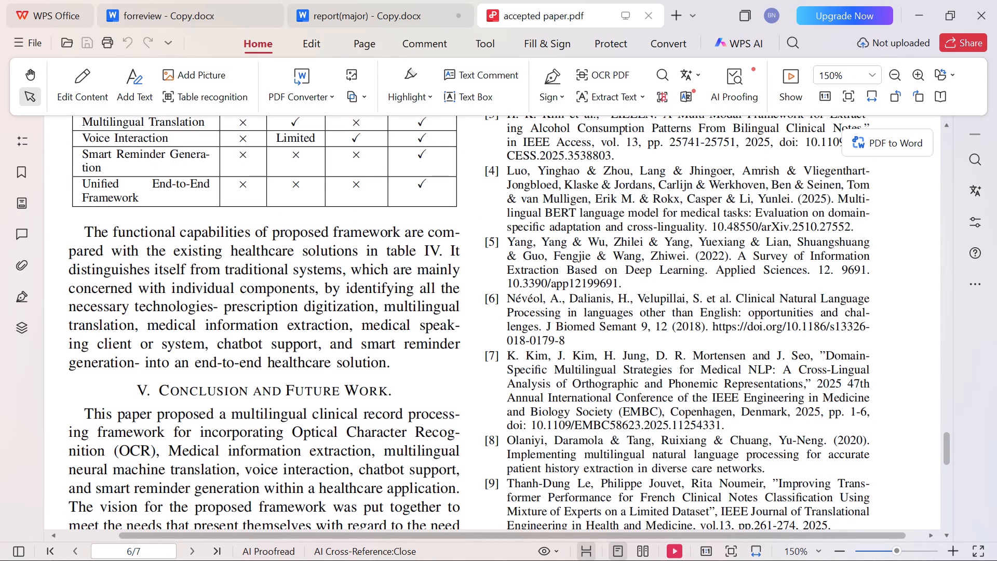
pyautogui.moveTo(87, 231); pyautogui.dragTo(389, 368)
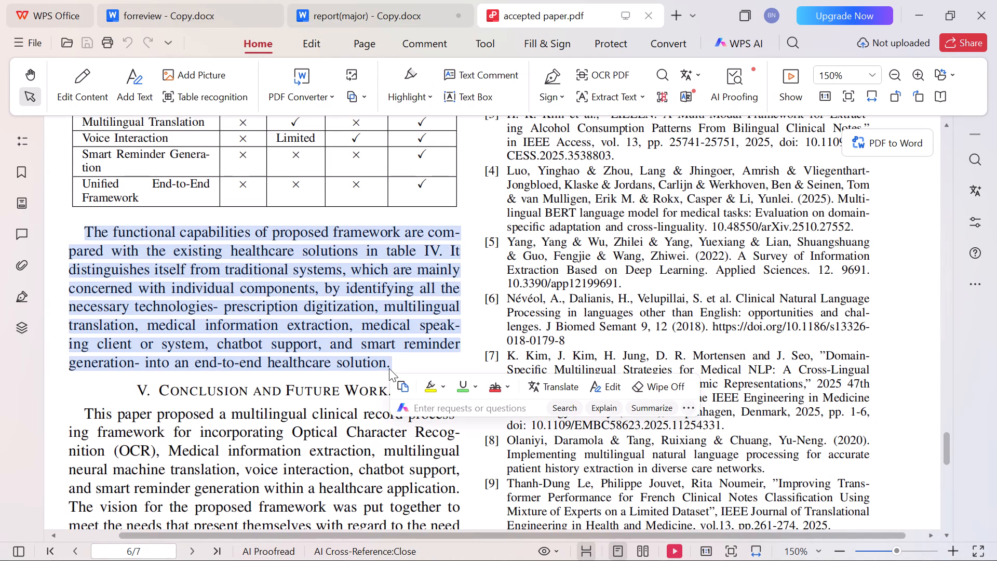
pyautogui.hotkey('ctrl', 'c')
pyautogui.click(381, 0)
pyautogui.hotkey('ctrl', 'v')
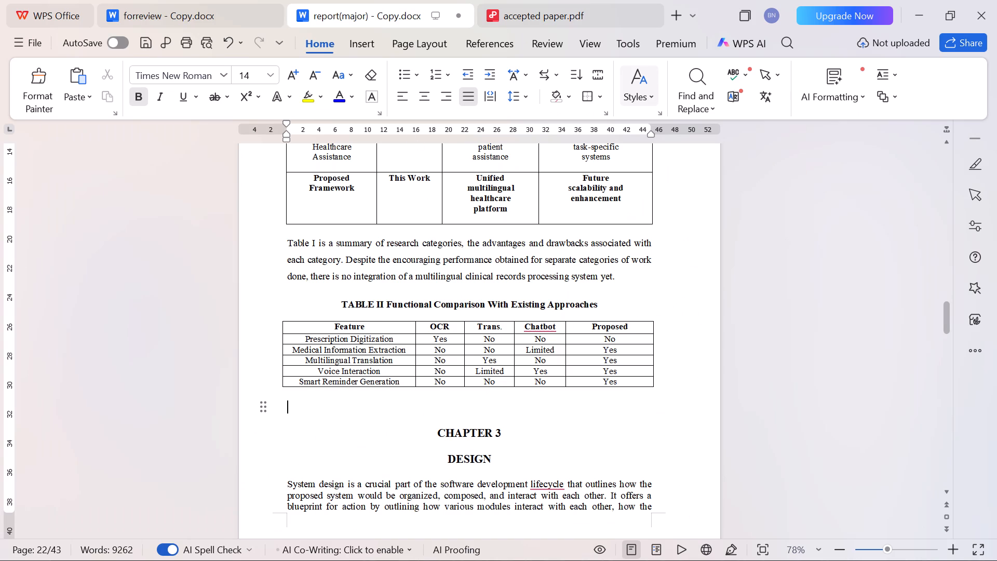
# Join the broken lines of the pasted paragraph below TABLE II into running text, repairing the split words "compared" and "speaking".
pyautogui.click(543, 293)
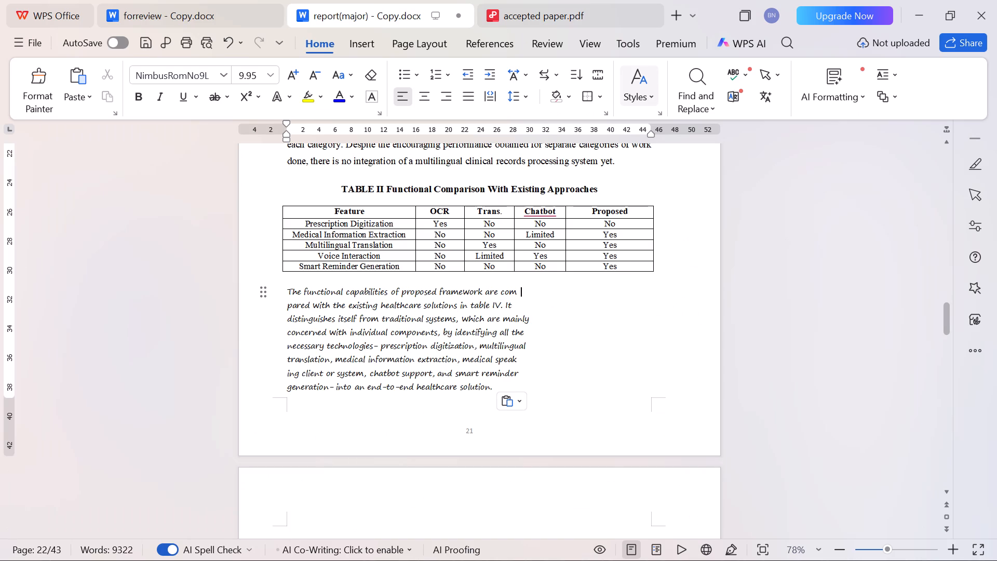
pyautogui.press('Left')
pyautogui.press('Delete')
pyautogui.press('Delete')
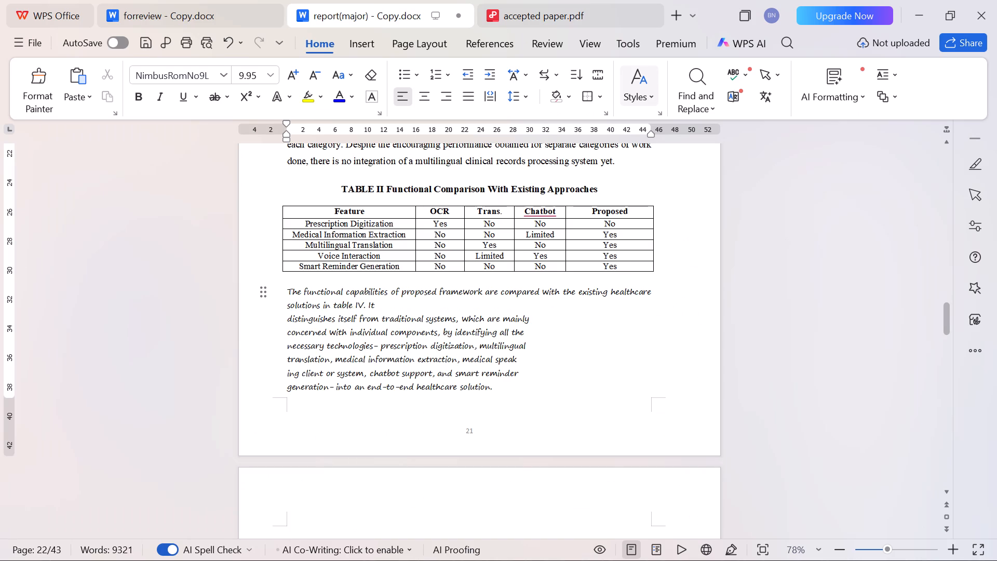
pyautogui.press('Down')
pyautogui.press('Delete')
pyautogui.press('Down')
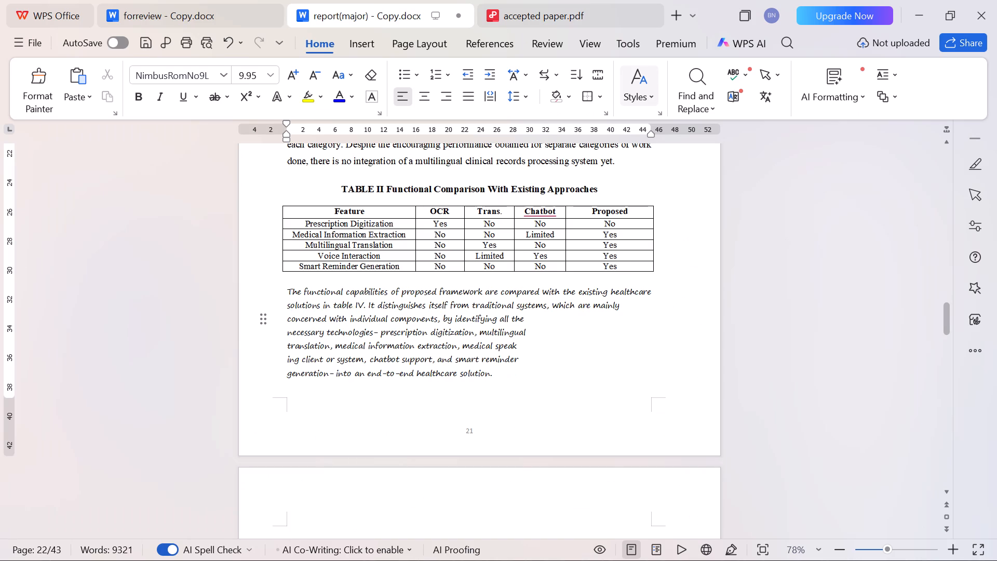
pyautogui.press('End')
pyautogui.press('Delete')
pyautogui.press('Down')
pyautogui.press('Delete')
pyautogui.press('Down')
pyautogui.press('Delete')
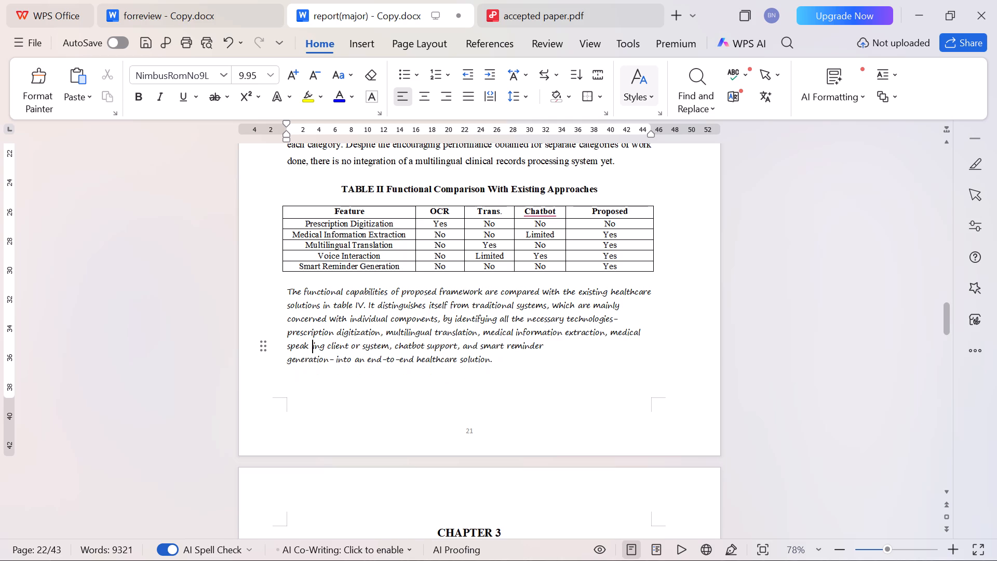
pyautogui.press('BackSpace')
pyautogui.press('End')
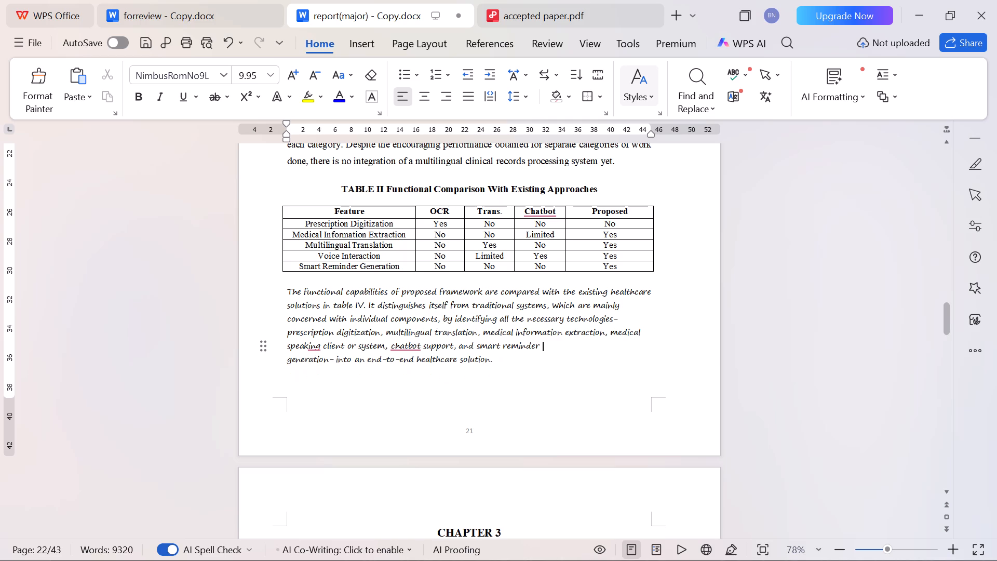
pyautogui.press('Delete')
pyautogui.press('Down')
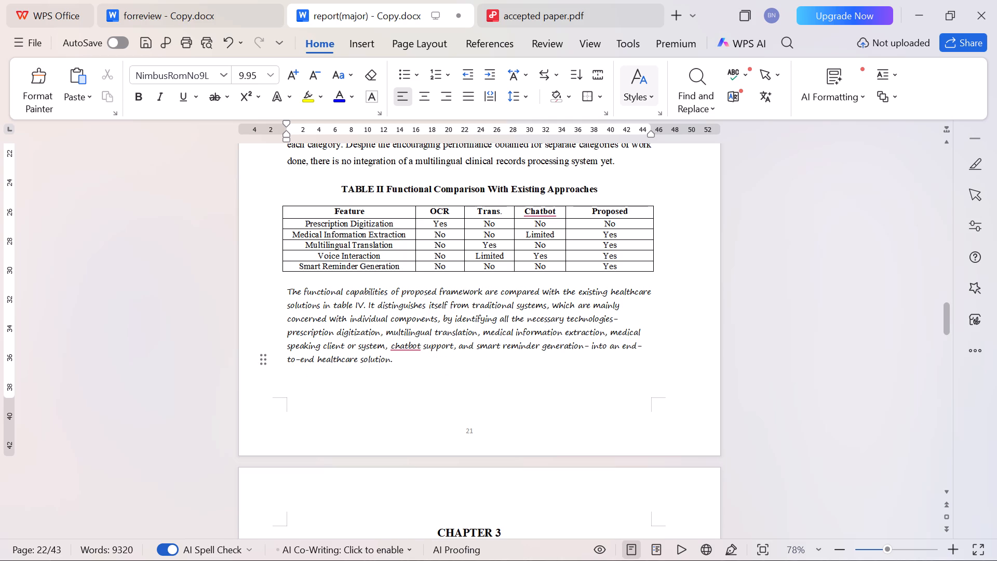
# Format the paragraph beginning "The functional capabilities of proposed framework" as 12-point Times New Roman, justified.
pyautogui.moveTo(411, 360); pyautogui.dragTo(291, 297)
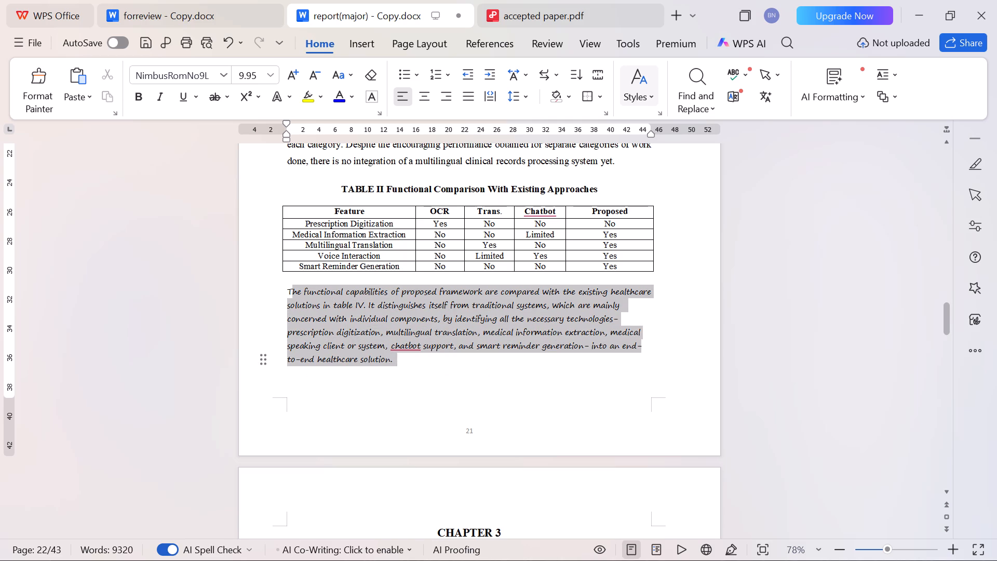
pyautogui.moveTo(291, 297); pyautogui.dragTo(287, 294)
pyautogui.click(281, 228)
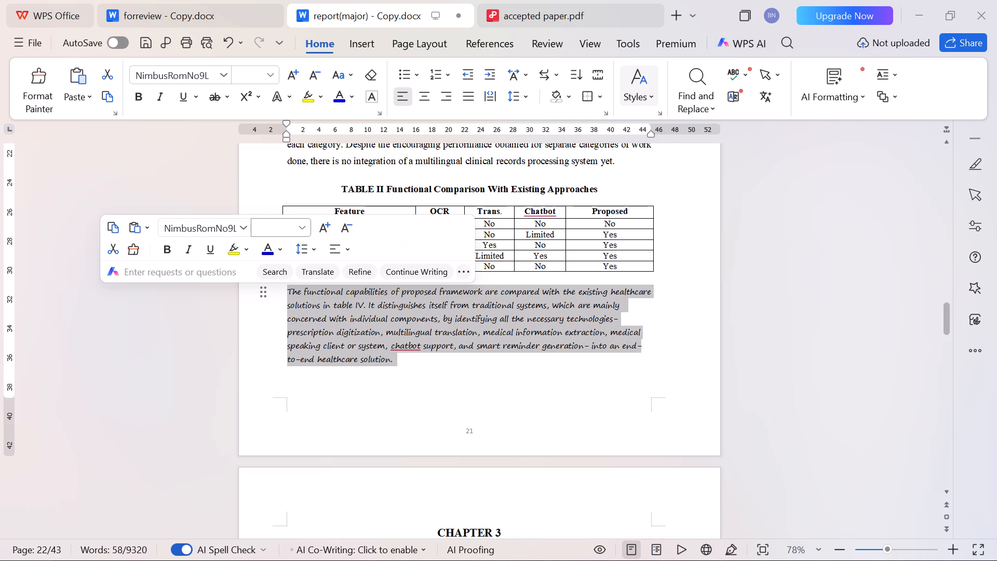
pyautogui.write('12')
pyautogui.press('Return')
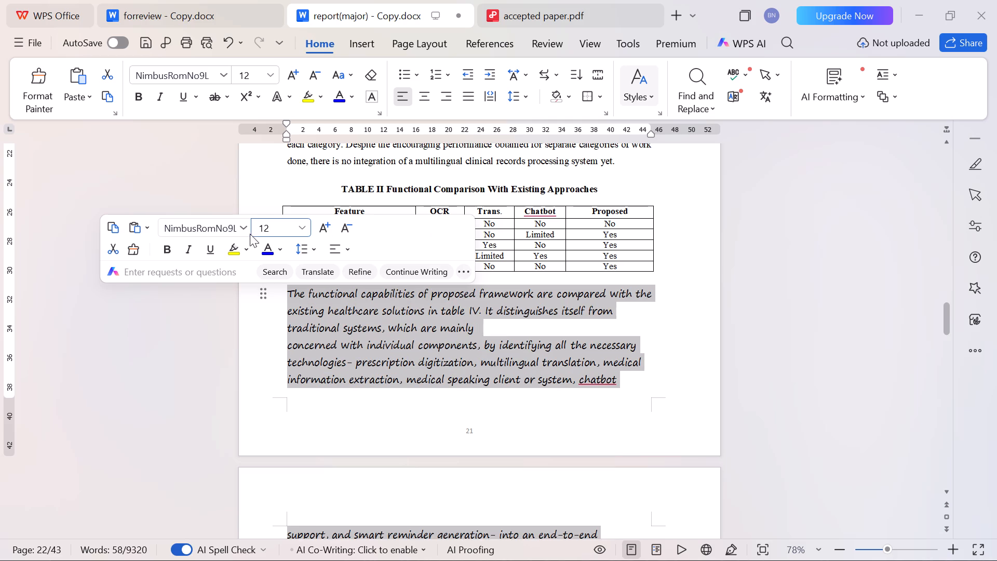
pyautogui.click(225, 226)
pyautogui.write('times')
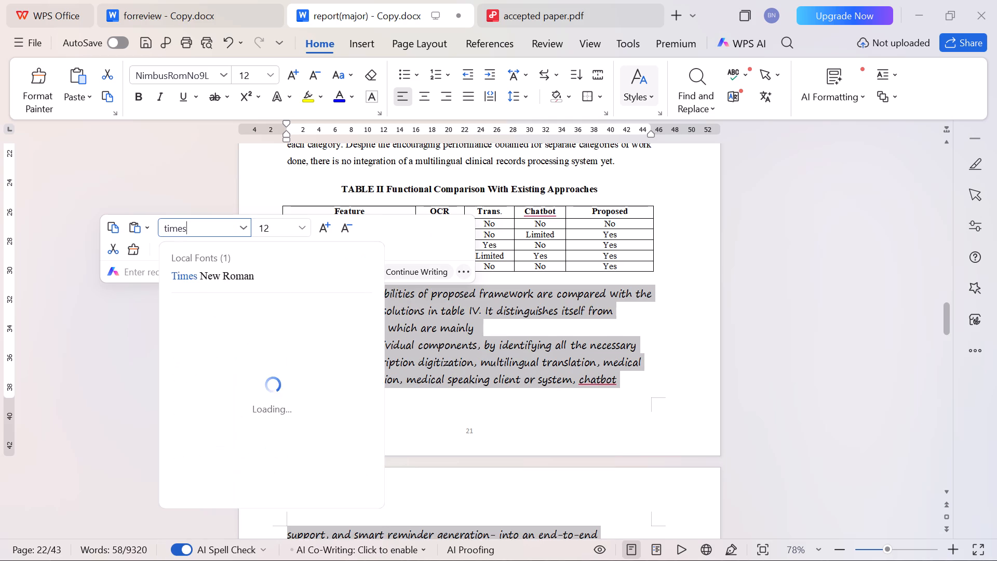
pyautogui.press('Down')
pyautogui.press('Return')
pyautogui.click(337, 243)
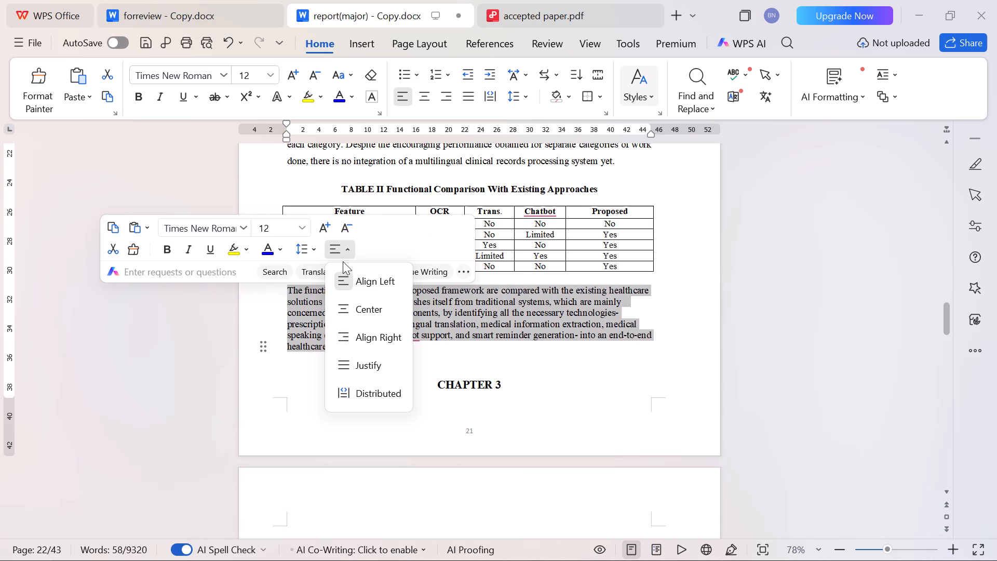
pyautogui.click(372, 367)
# Remove the leftover line break after "which are mainly" in the paragraph below TABLE II.
pyautogui.click(638, 303)
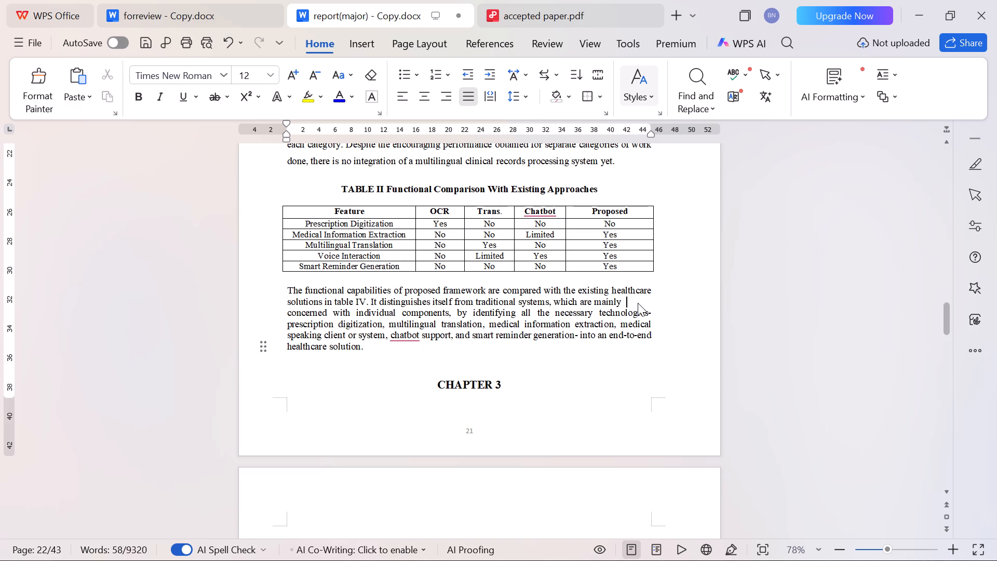
pyautogui.press('Delete')
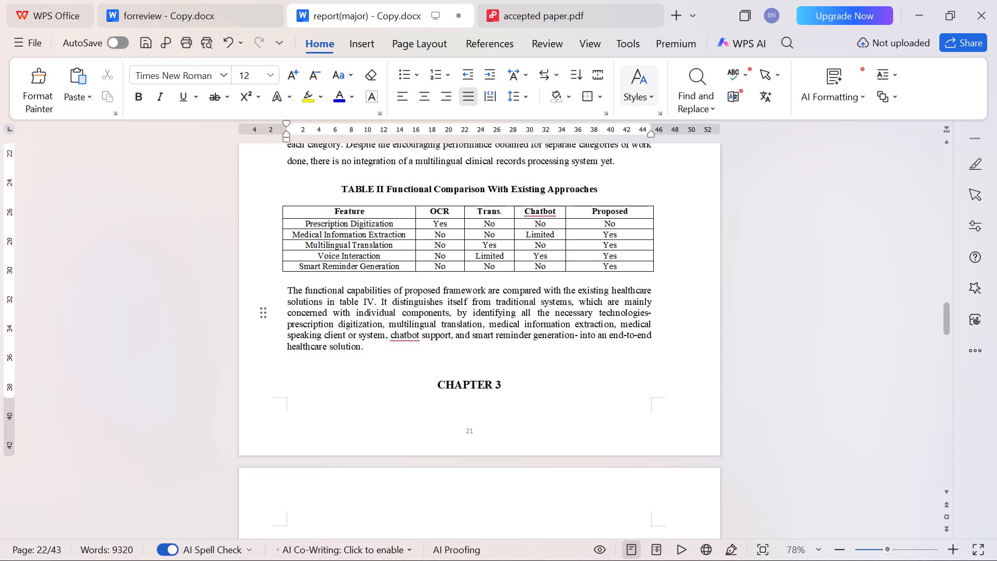
# Apply 1.5 line spacing to the paragraph beginning "The functional capabilities of proposed framework".
pyautogui.moveTo(383, 350); pyautogui.dragTo(290, 289)
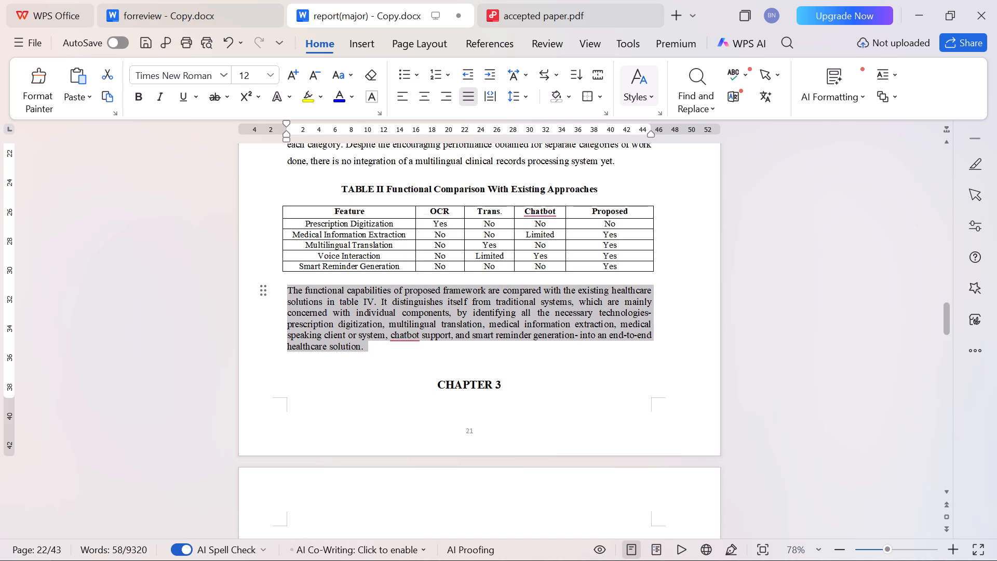
pyautogui.click(313, 248)
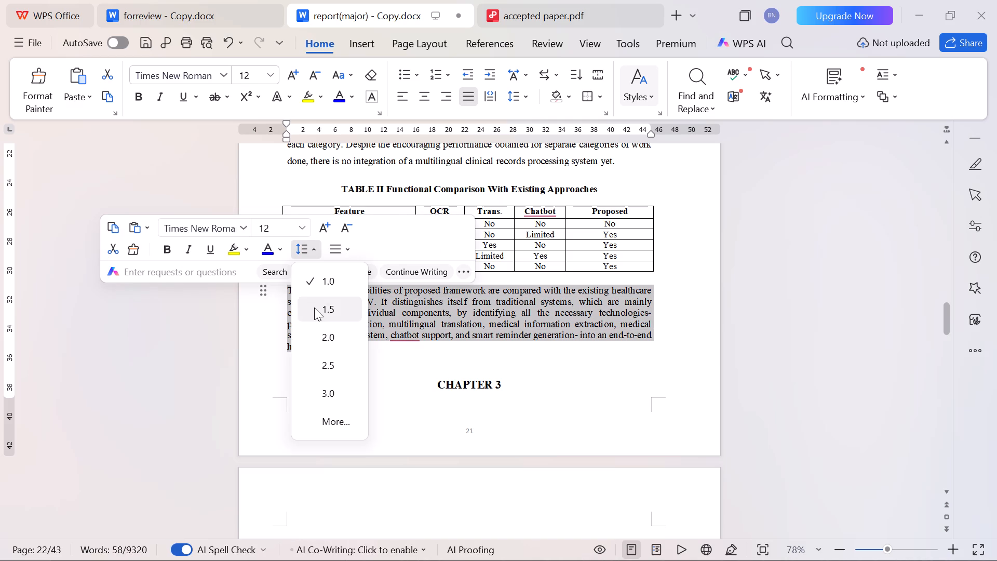
pyautogui.click(314, 308)
pyautogui.click(374, 344)
# Correct the table reference in that paragraph to "Table II" and save the document.
pyautogui.doubleClick(345, 310)
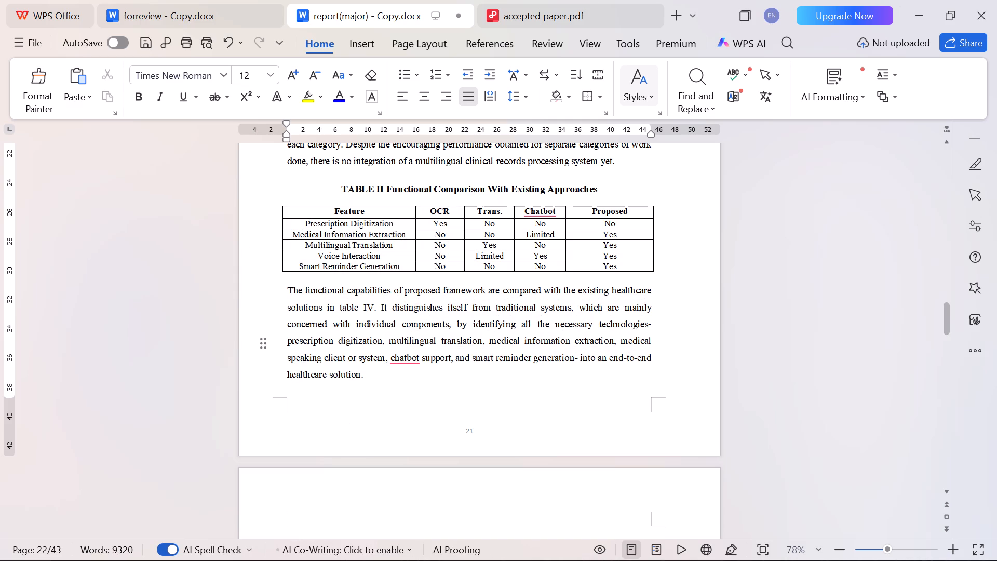
pyautogui.write('Table')
pyautogui.press('space')
pyautogui.press('Delete')
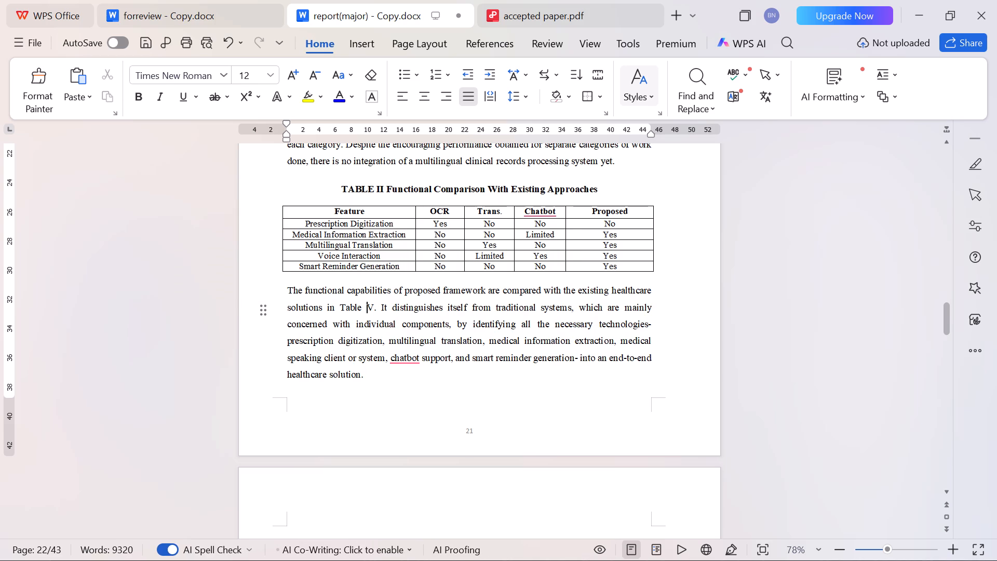
pyautogui.press('Delete')
pyautogui.hotkey('ctrl', 's')
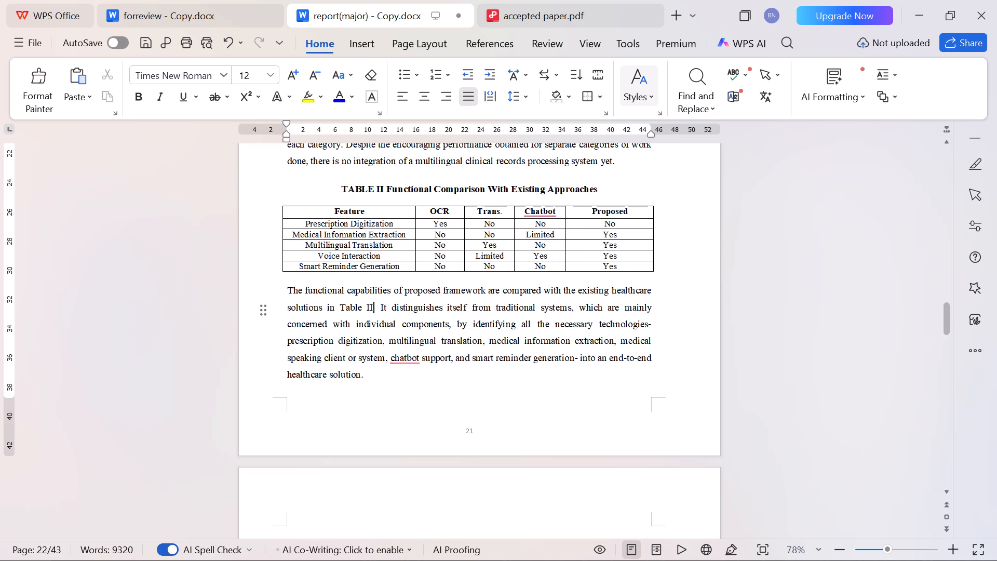
# Delete the two empty lines between the TABLE II explanation and the CHAPTER 3 heading, and save the document.
pyautogui.scroll(-2, 531, 358)
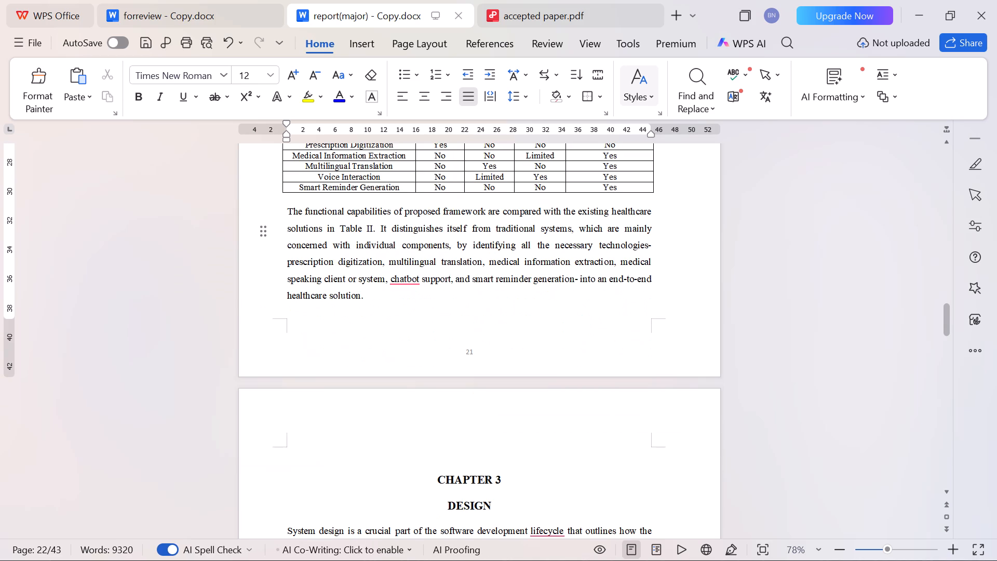
pyautogui.click(416, 308)
pyautogui.press('Delete')
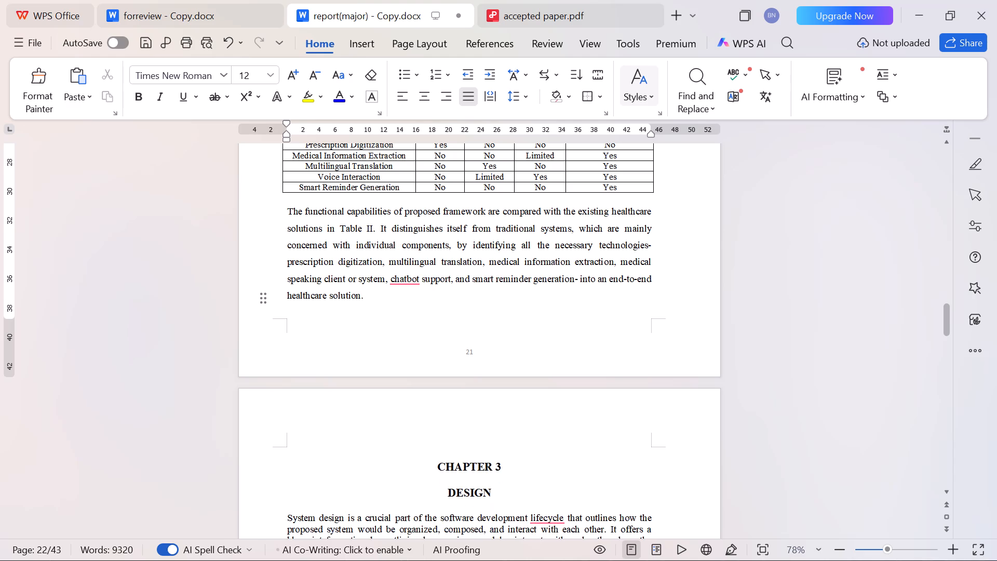
pyautogui.press('Delete')
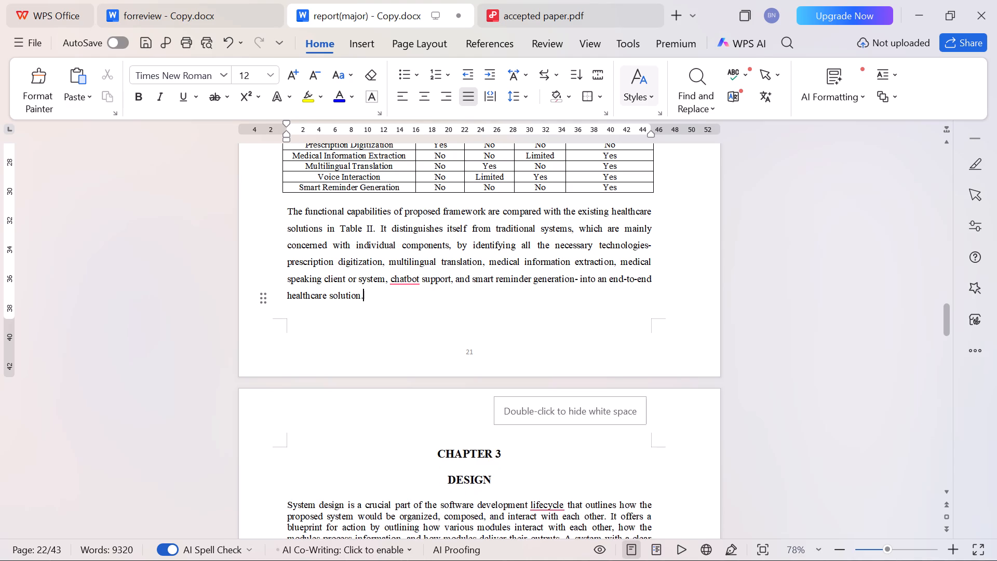
pyautogui.hotkey('ctrl', 's')
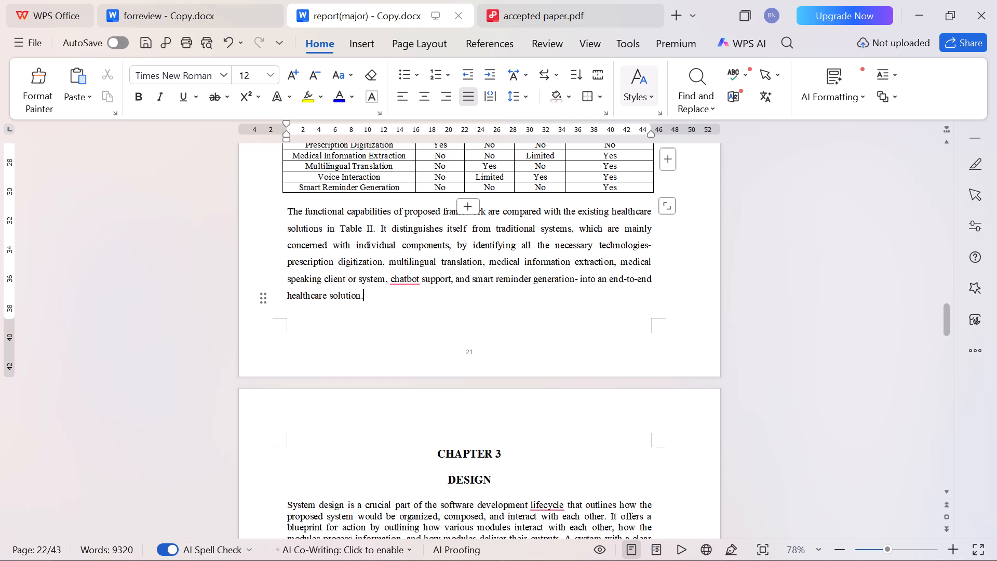
# Renumber the chapter heading above METHODOLOGY IMPLEMENTATION as CHAPTER 3.
pyautogui.moveTo(944, 325); pyautogui.dragTo(944, 331)
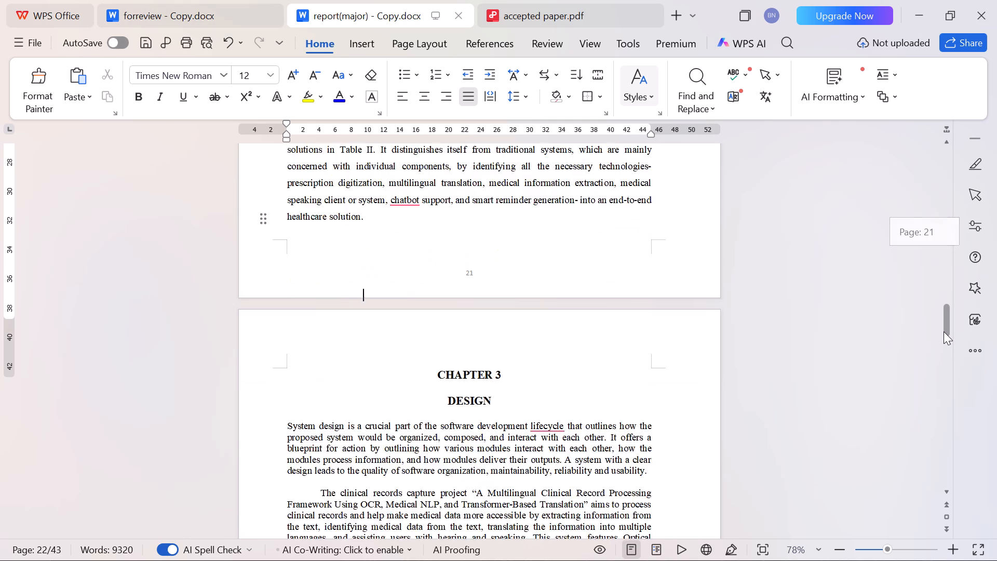
pyautogui.moveTo(944, 331); pyautogui.dragTo(943, 348)
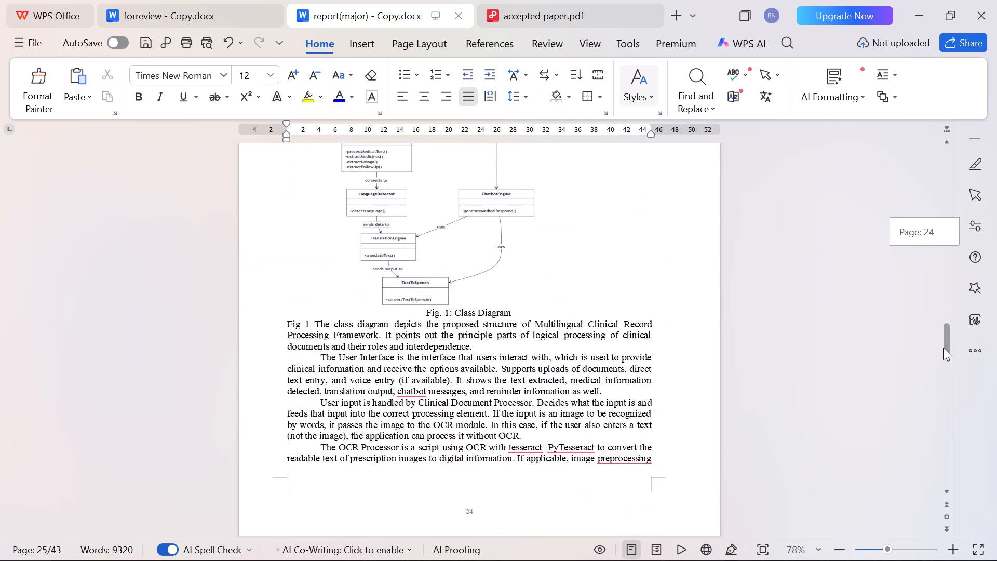
pyautogui.moveTo(943, 348); pyautogui.dragTo(941, 368)
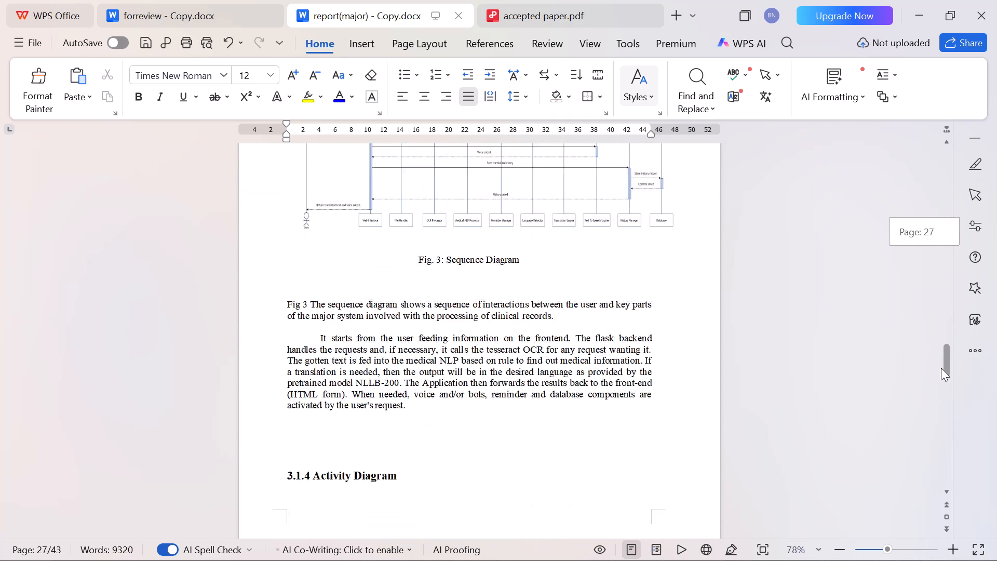
pyautogui.moveTo(941, 368); pyautogui.dragTo(938, 384)
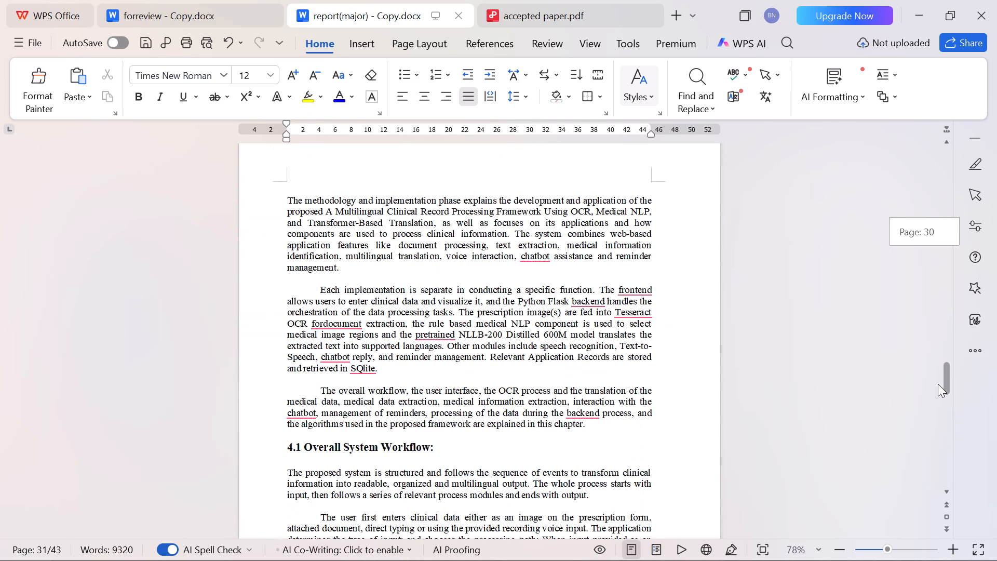
pyautogui.moveTo(938, 384); pyautogui.dragTo(938, 381)
pyautogui.click(524, 326)
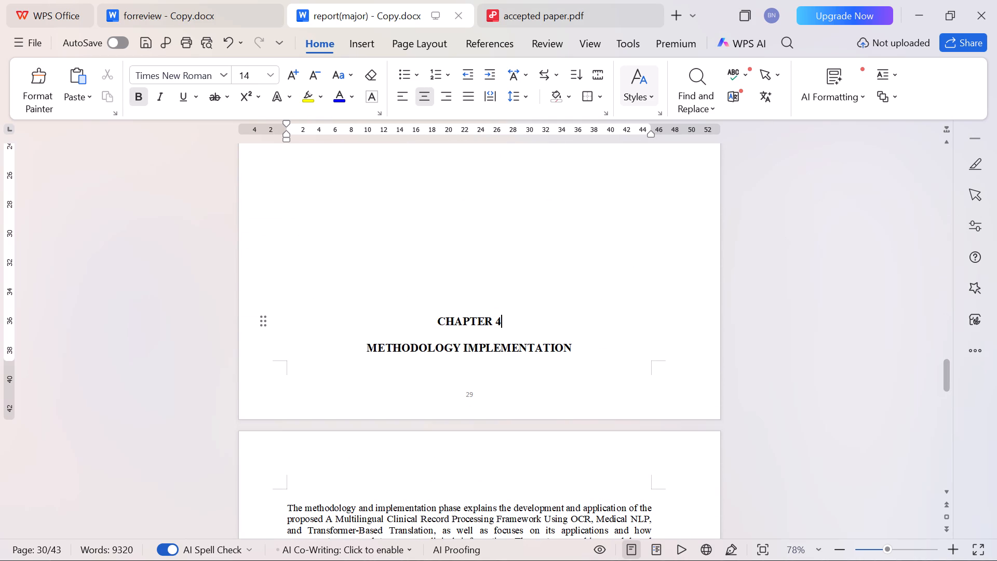
pyautogui.press('BackSpace')
pyautogui.press('3')
# Renumber the "Overall System Workflow" section heading as 3.1.
pyautogui.scroll(-10, 520, 321)
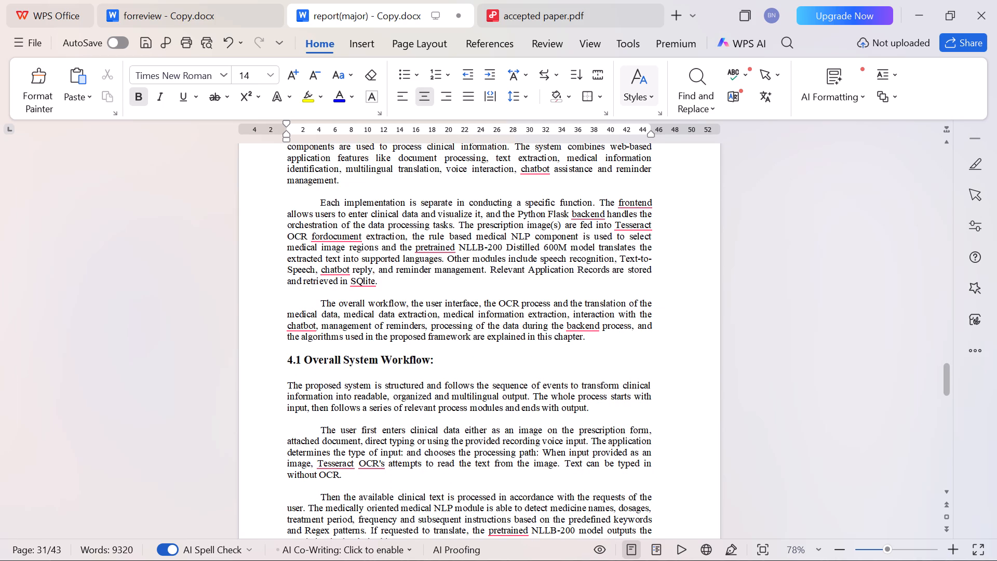
pyautogui.click(293, 359)
pyautogui.press('BackSpace')
pyautogui.press('3')
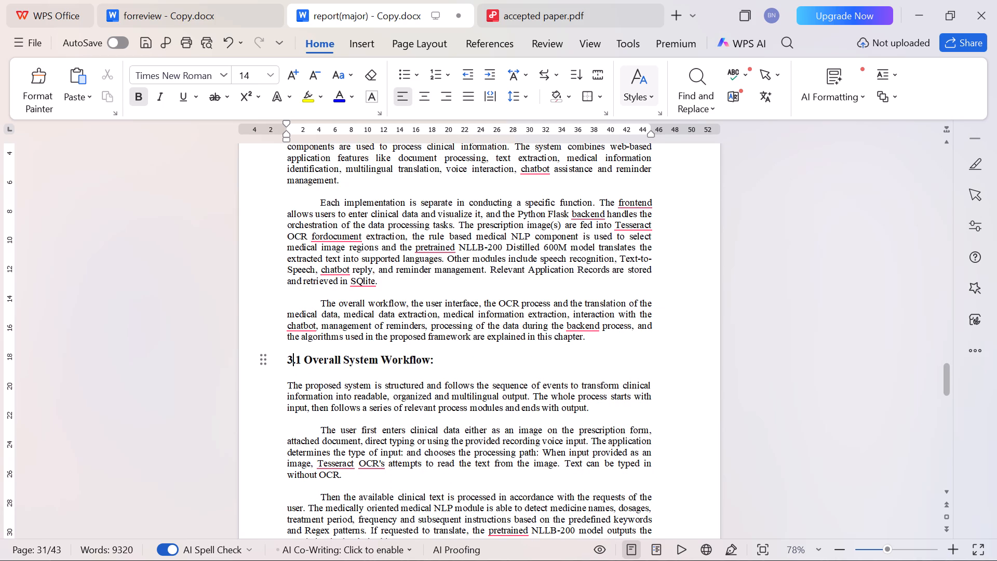
# Renumber the "User Interface and Frontend Interaction" section heading as 3.2.
pyautogui.scroll(-9, 309, 315)
pyautogui.scroll(-6, 361, 332)
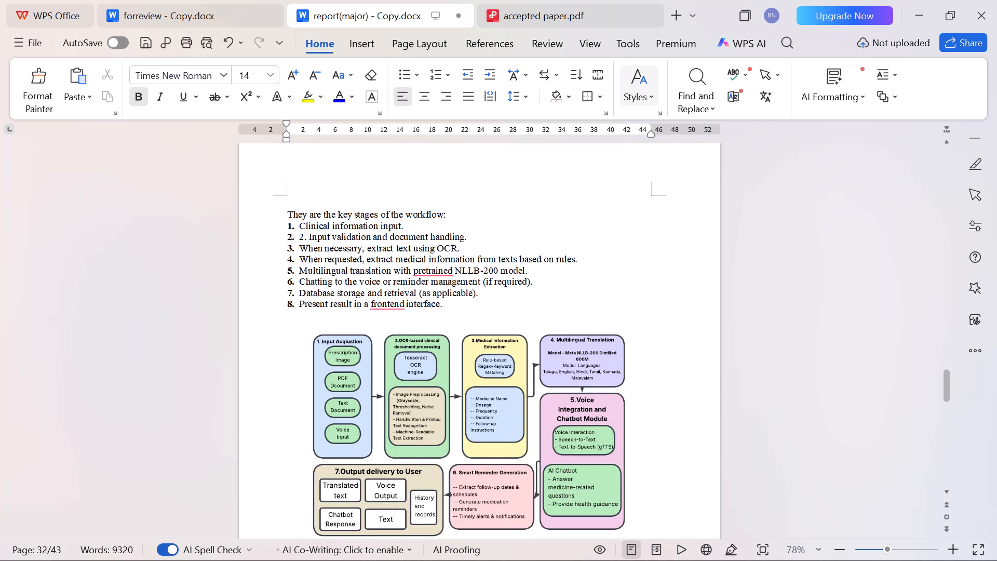
pyautogui.scroll(-6, 369, 348)
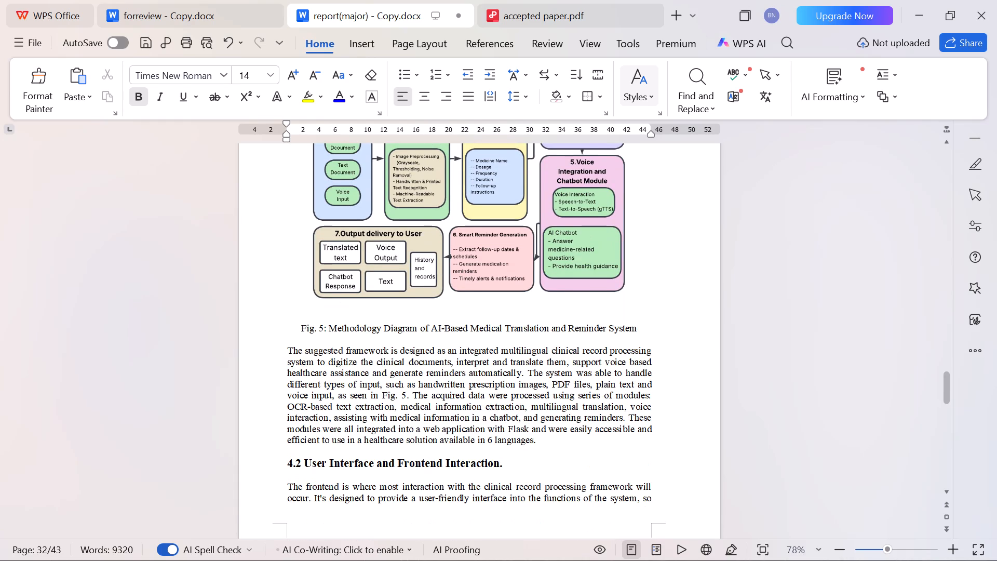
pyautogui.scroll(-2, 371, 350)
pyautogui.click(291, 389)
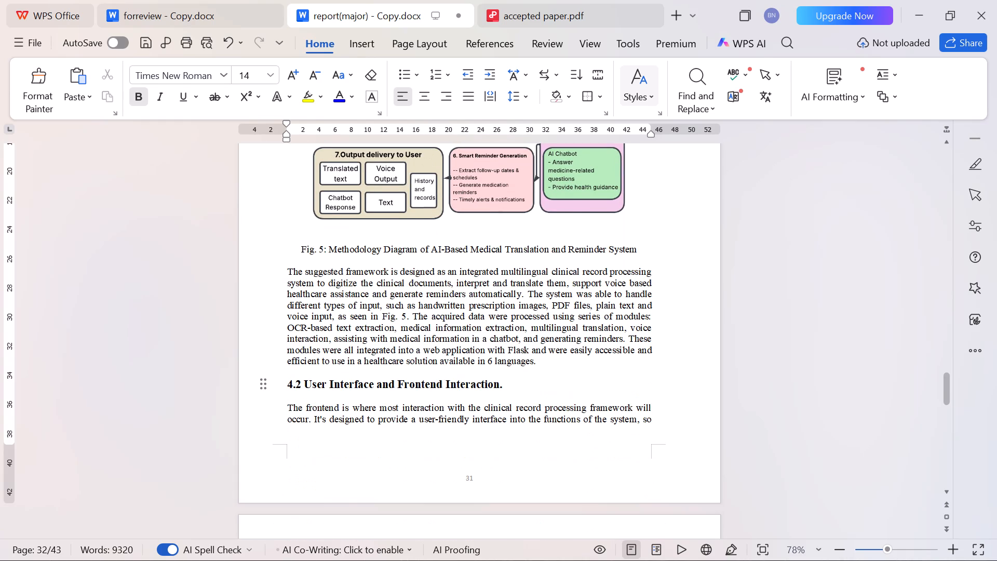
pyautogui.press('BackSpace')
pyautogui.press('3')
# Renumber the "Processing of translation and OCR" section heading as 3.3.
pyautogui.scroll(-5, 293, 389)
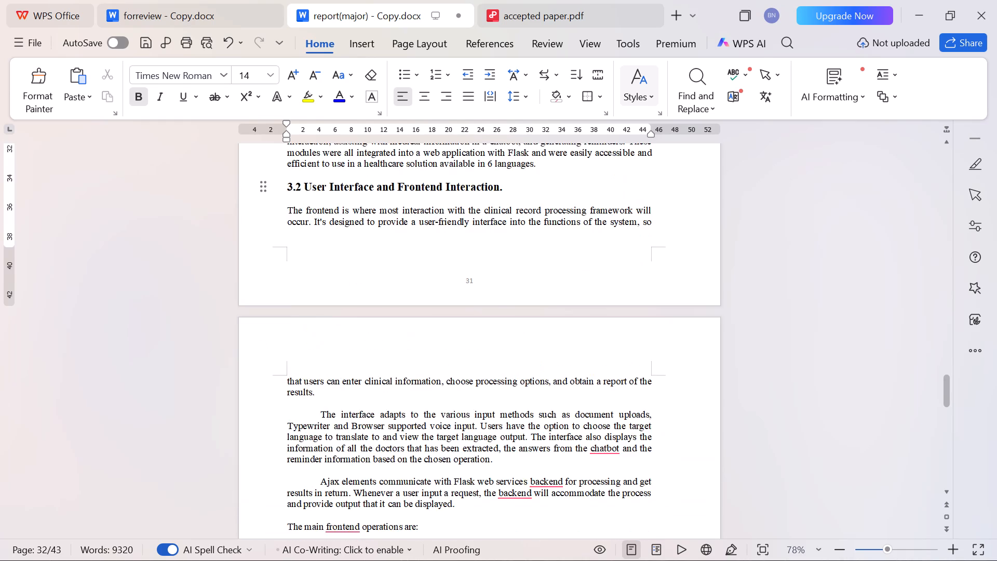
pyautogui.scroll(-7, 308, 369)
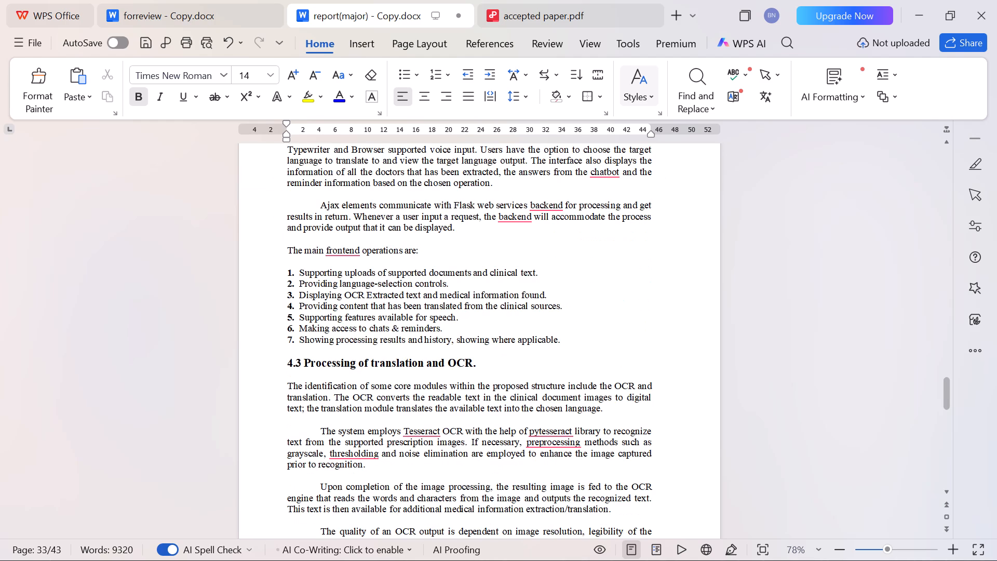
pyautogui.click(292, 363)
pyautogui.press('BackSpace')
pyautogui.press('3')
pyautogui.scroll(-6, 292, 363)
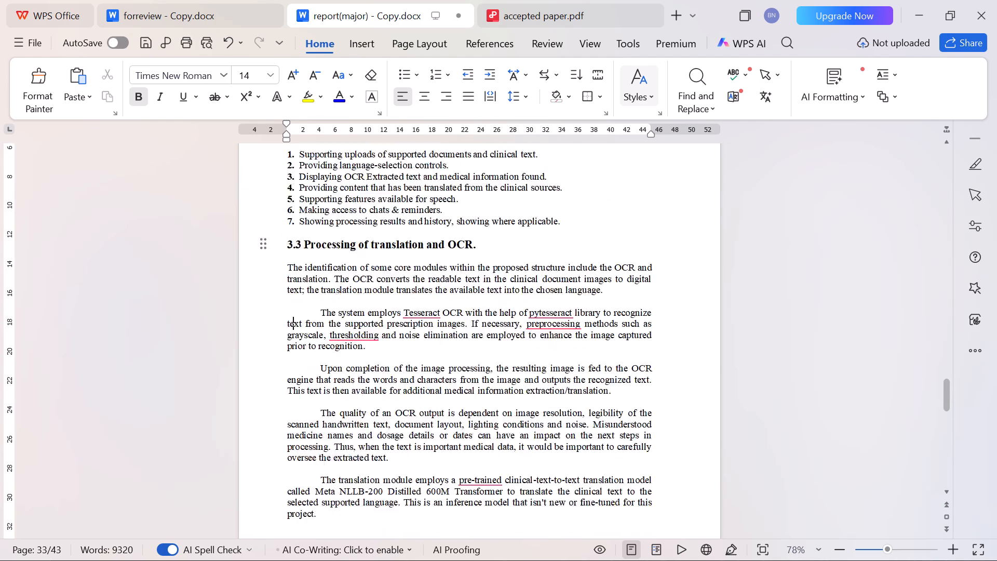
pyautogui.scroll(-8, 303, 358)
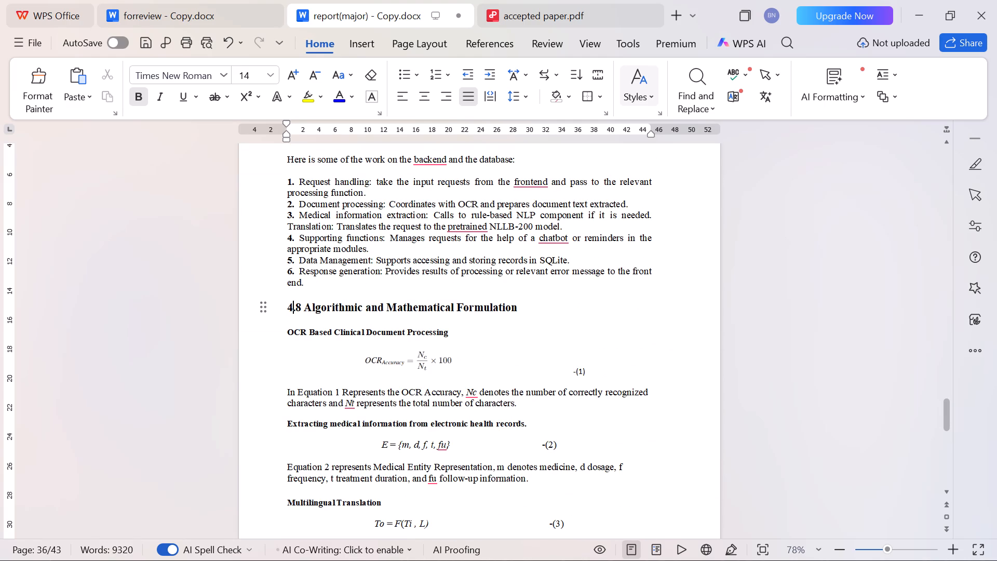
pyautogui.press('BackSpace')
pyautogui.press('3')
# Format equation number (1) beside the OCR accuracy formula in Times New Roman, size 12.
pyautogui.scroll(-3, 294, 306)
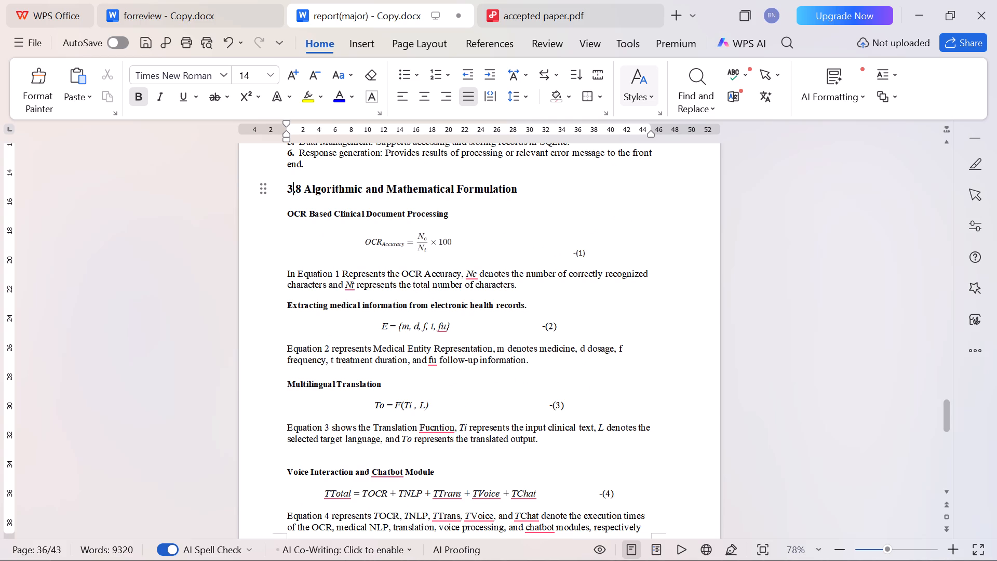
pyautogui.moveTo(599, 255); pyautogui.dragTo(573, 255)
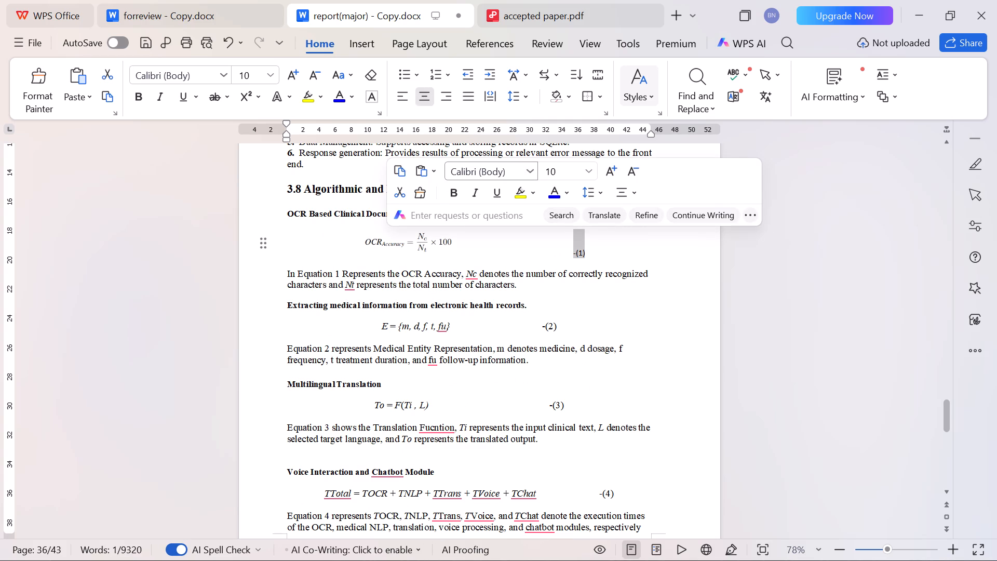
pyautogui.click(515, 170)
pyautogui.write('times')
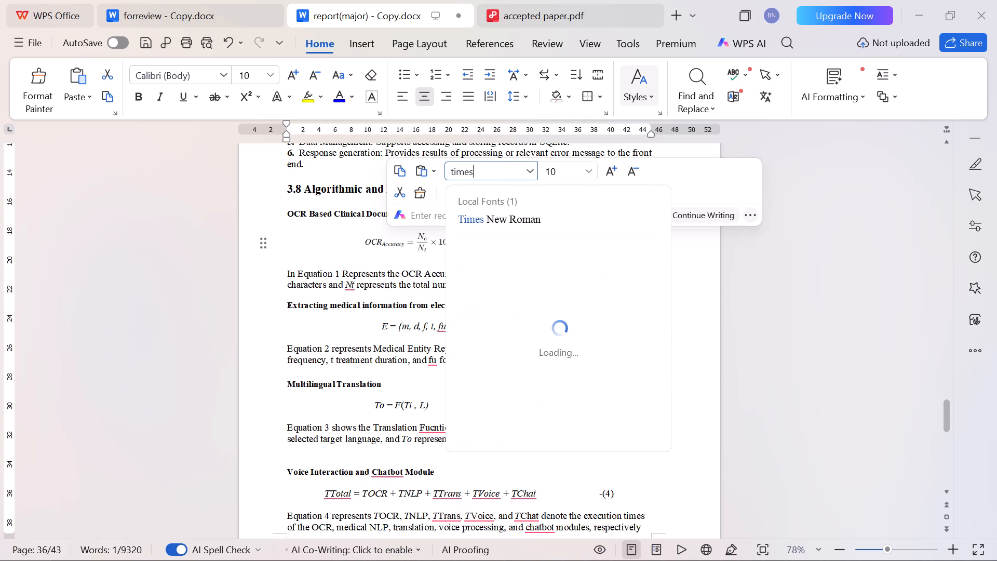
pyautogui.press('Down')
pyautogui.press('Return')
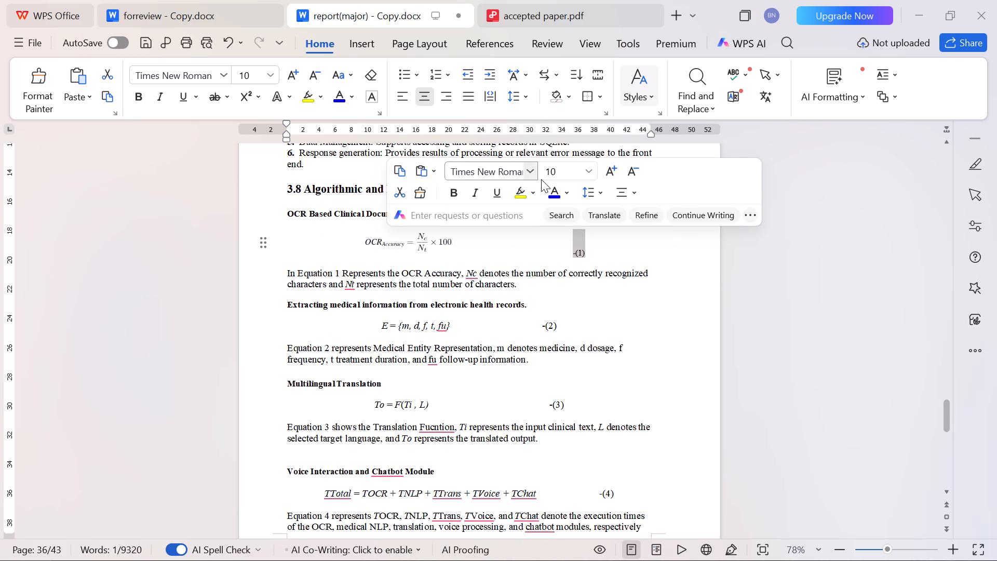
pyautogui.click(568, 169)
pyautogui.write('12')
pyautogui.press('Return')
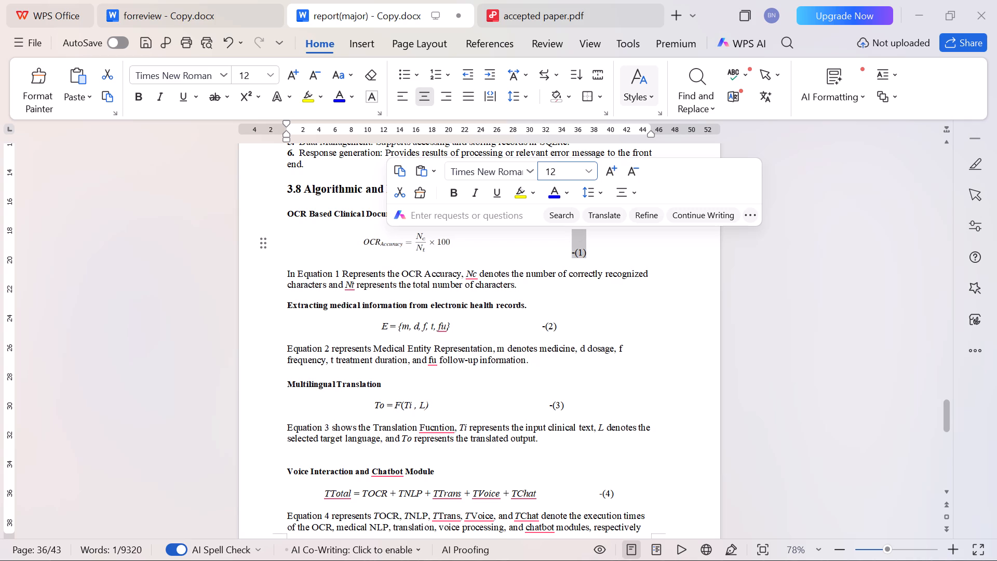
# Check the font and size of equation numbers (2), (3) and (4) in section 3.8.
pyautogui.moveTo(558, 327); pyautogui.dragTo(541, 329)
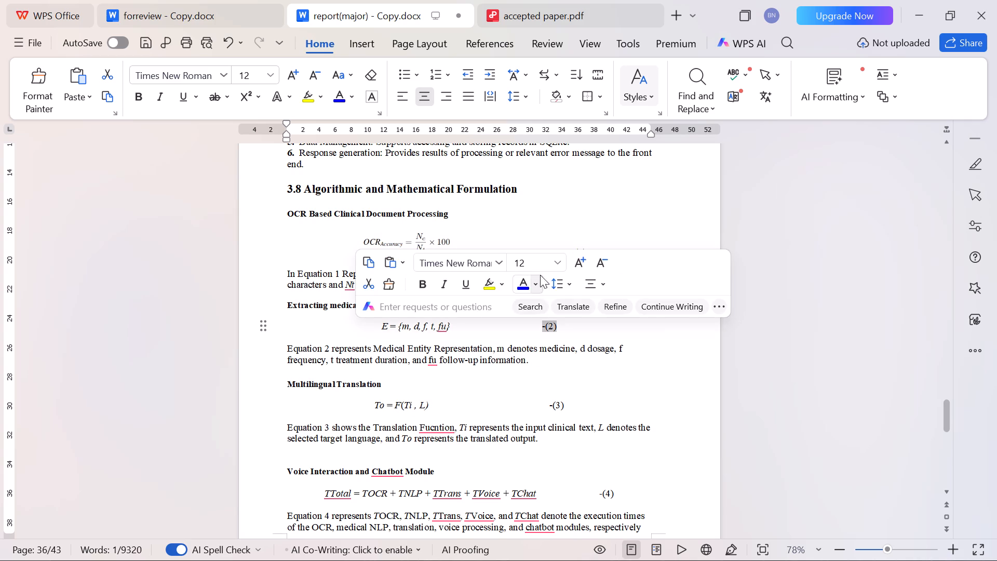
pyautogui.moveTo(576, 405); pyautogui.dragTo(545, 405)
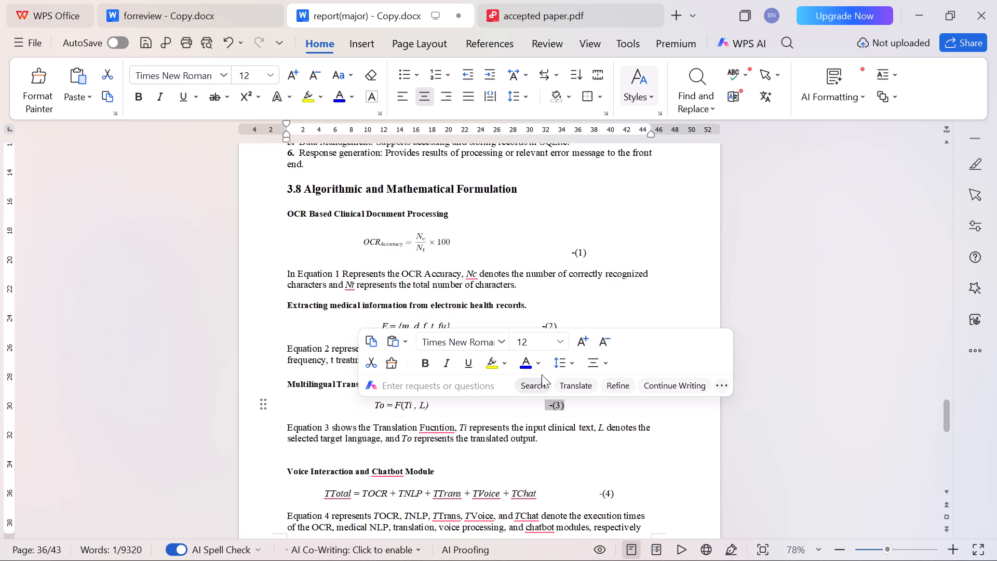
pyautogui.moveTo(615, 489); pyautogui.dragTo(598, 491)
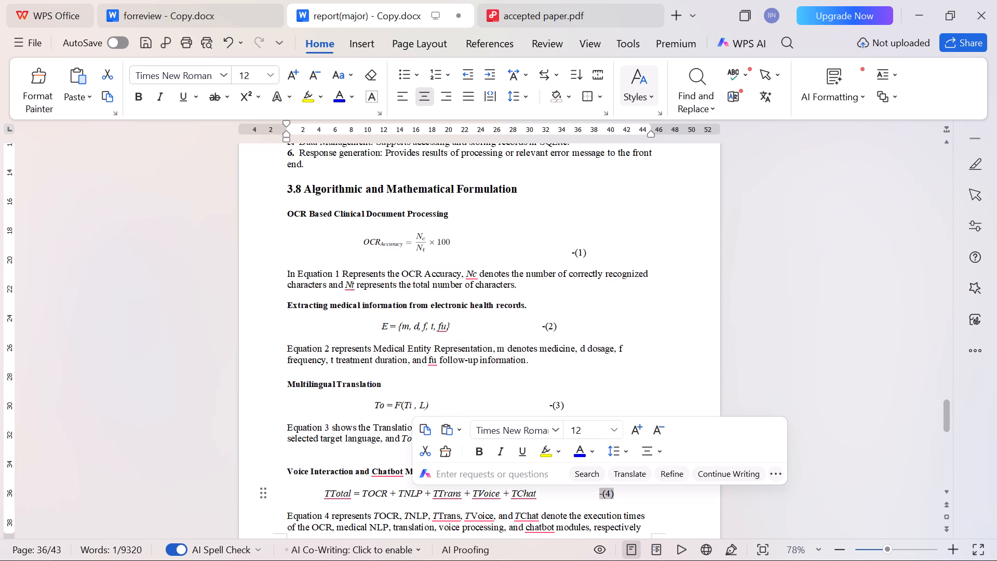
pyautogui.click(598, 491)
# Format equation number (5) beside the Precision formula in Times New Roman, size 12.
pyautogui.scroll(-10, 598, 491)
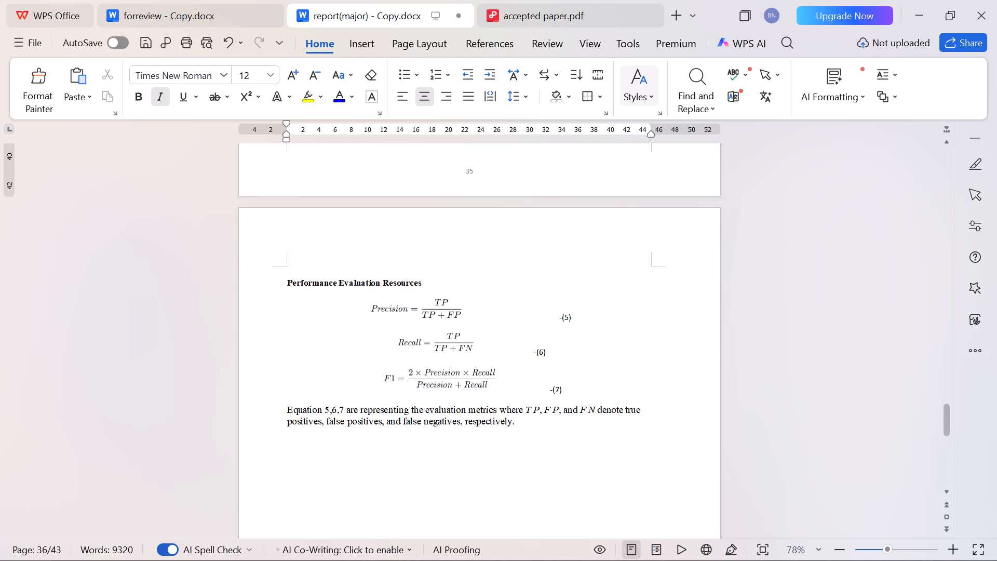
pyautogui.moveTo(581, 315); pyautogui.dragTo(556, 321)
pyautogui.click(502, 244)
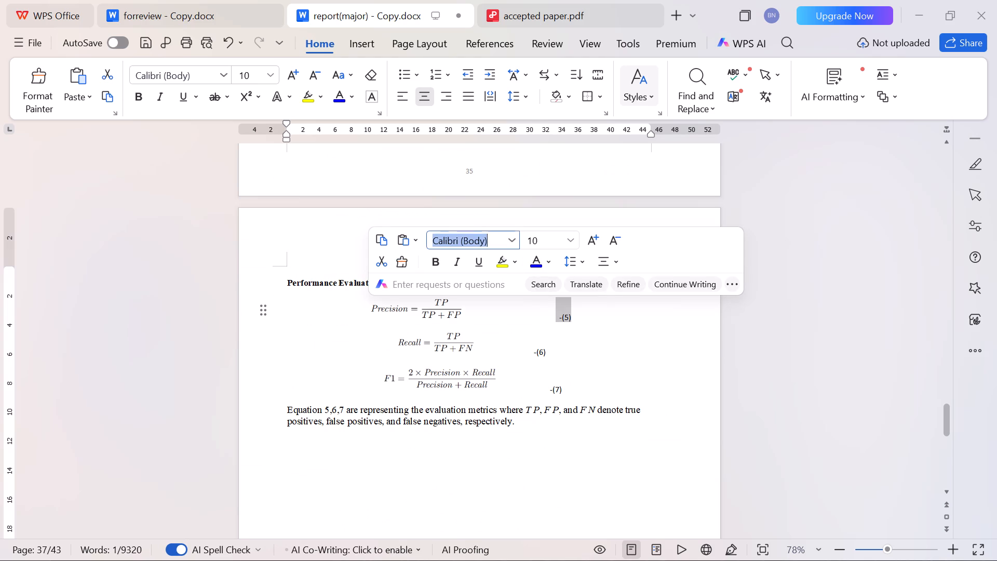
pyautogui.write('times')
pyautogui.press('Down')
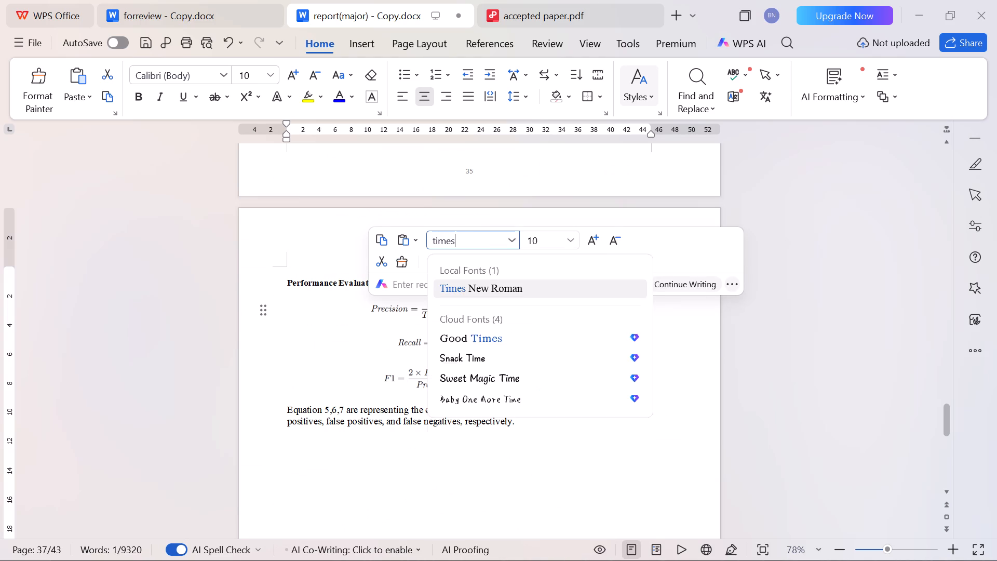
pyautogui.press('Return')
pyautogui.click(545, 245)
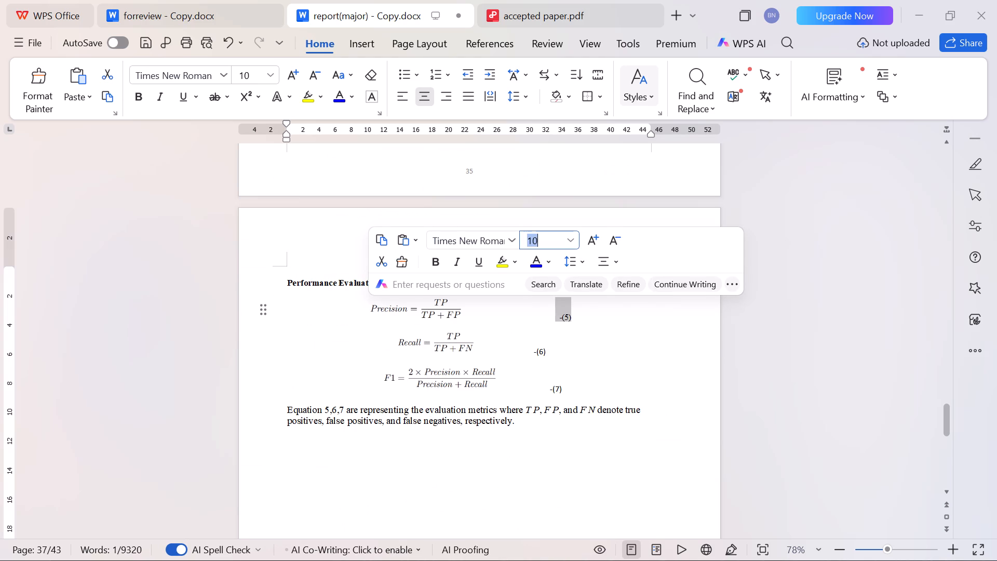
pyautogui.write('12')
pyautogui.press('Return')
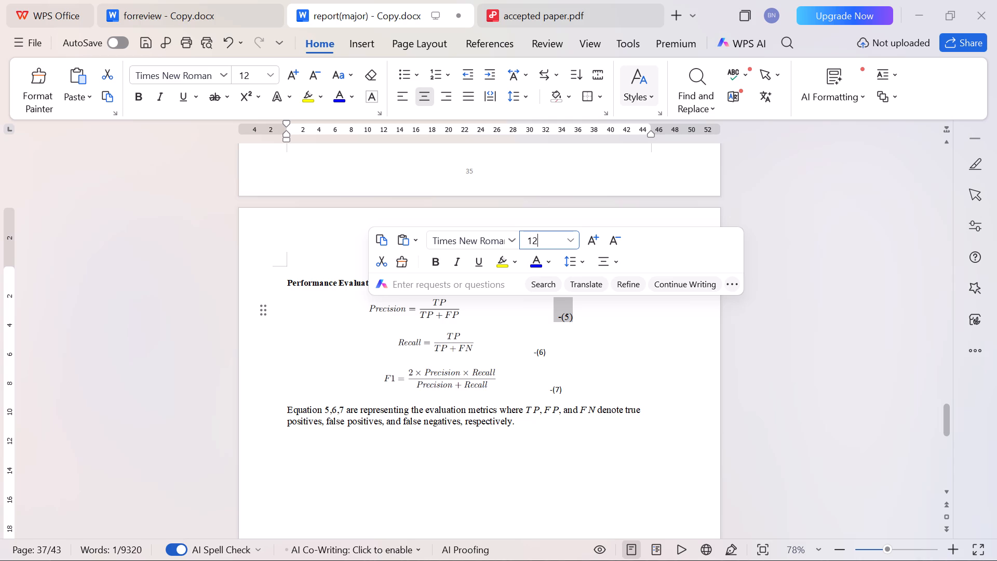
# Format equation number (6) beside the Recall formula in Times New Roman, size 12.
pyautogui.moveTo(552, 353); pyautogui.dragTo(532, 353)
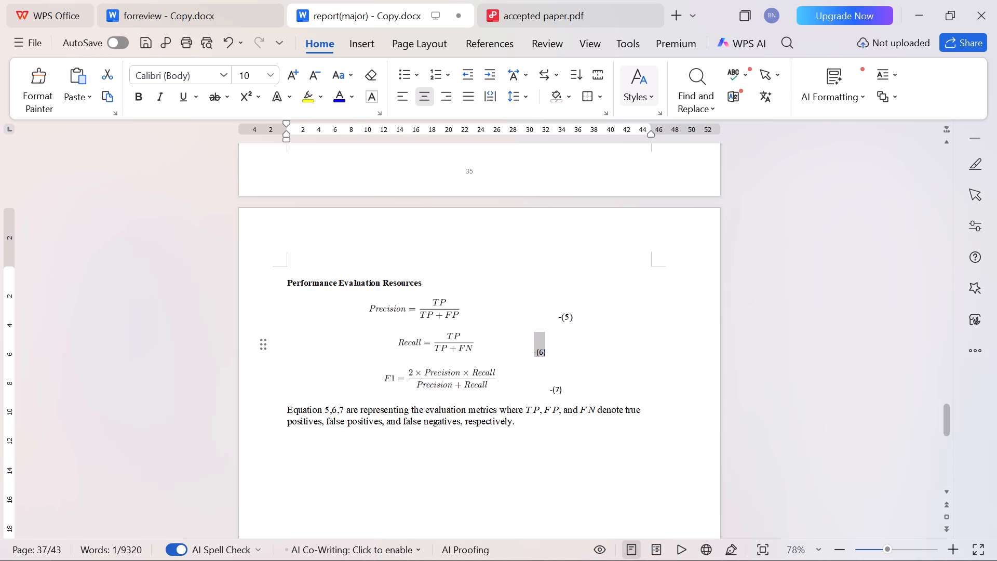
pyautogui.click(475, 276)
pyautogui.write('times')
pyautogui.press('Down')
pyautogui.press('Return')
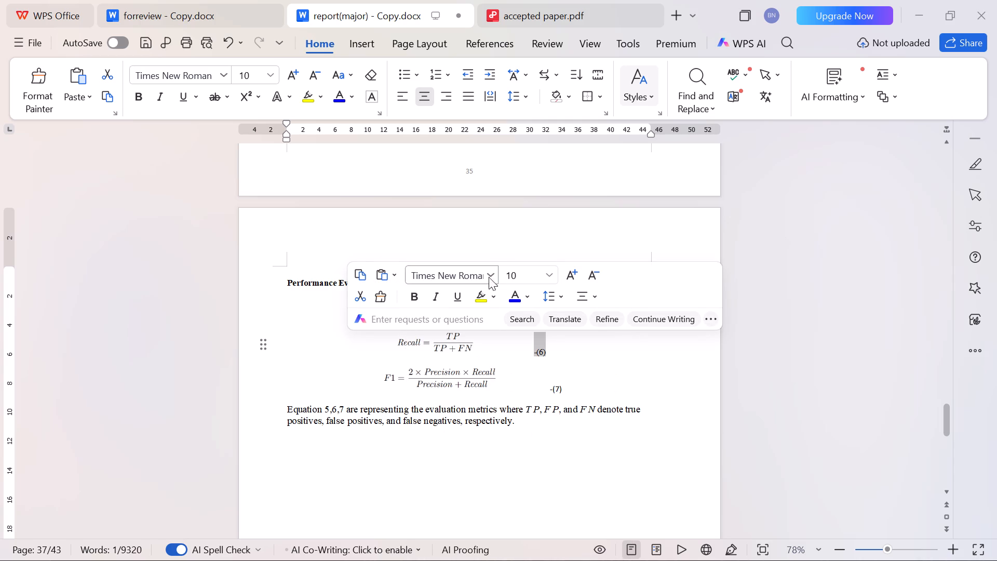
pyautogui.click(519, 281)
pyautogui.write('12')
pyautogui.press('Return')
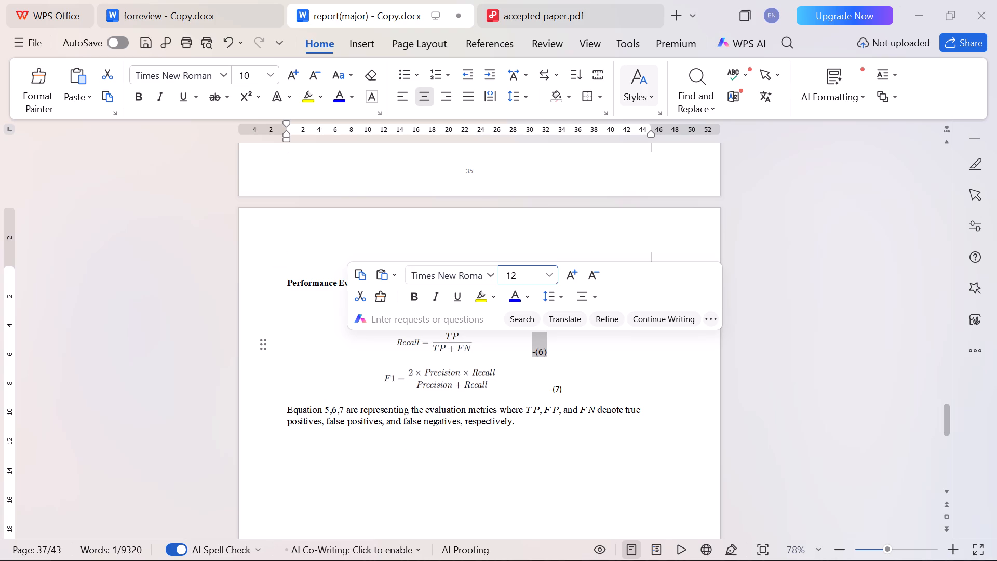
# Format equation number (7) beside the F1 formula in Times New Roman, size 12.
pyautogui.moveTo(574, 388); pyautogui.dragTo(546, 391)
pyautogui.click(495, 311)
pyautogui.click(489, 311)
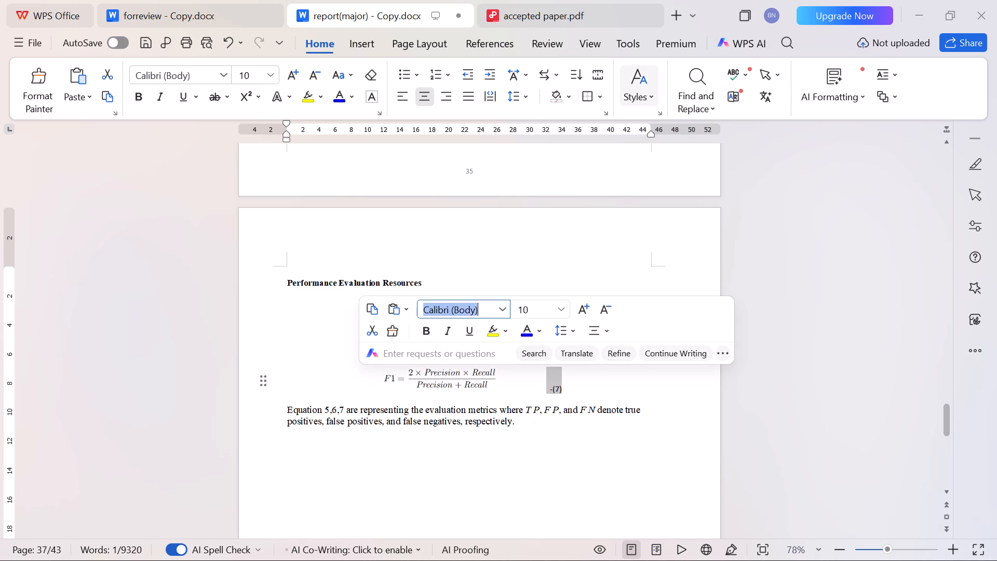
pyautogui.write('times')
pyautogui.press('Down')
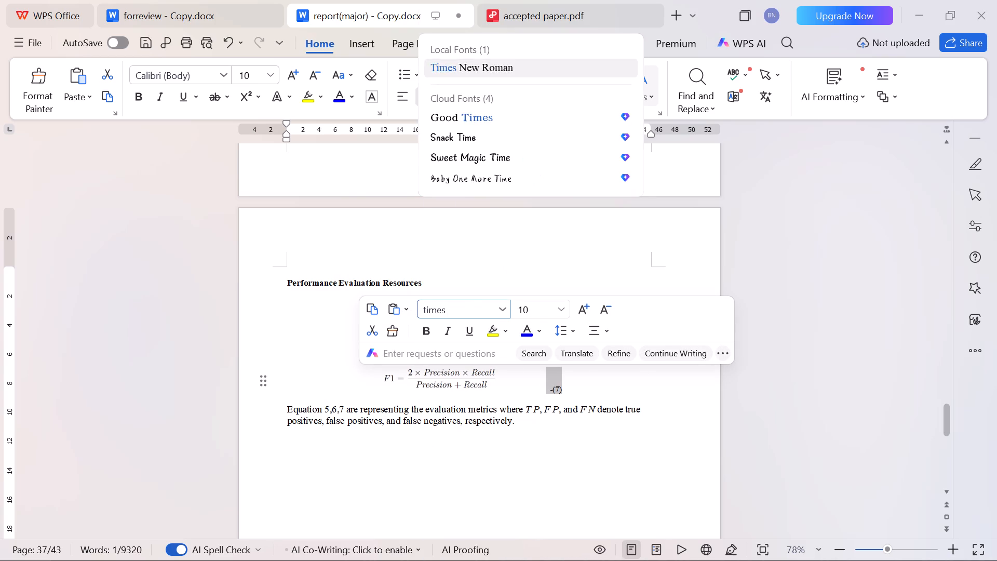
pyautogui.press('Return')
pyautogui.click(526, 312)
pyautogui.write('12')
pyautogui.press('Return')
pyautogui.click(523, 447)
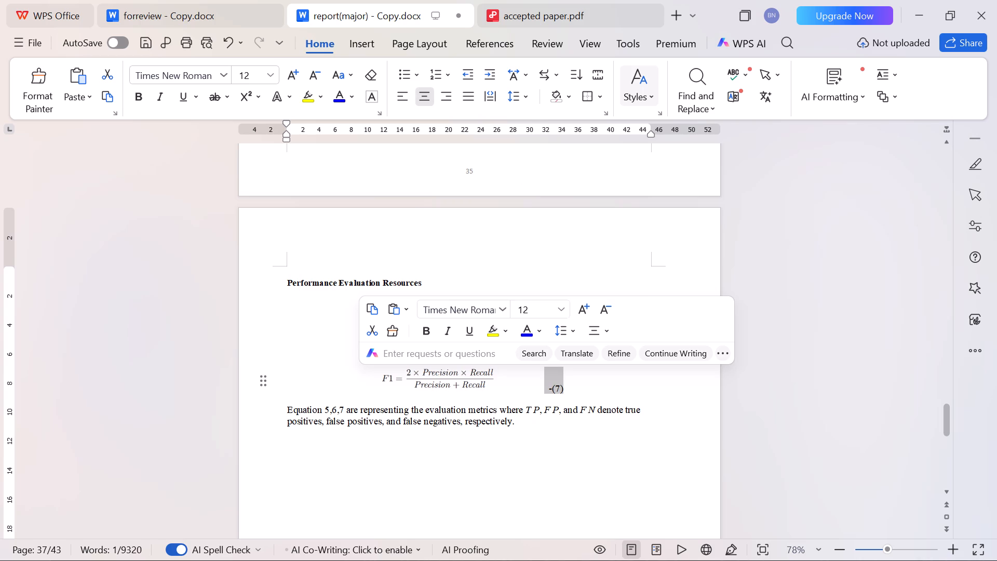
# Renumber the chapter heading above RESULTS AND DISCUSSION as CHAPTER 4.
pyautogui.scroll(-2, 523, 447)
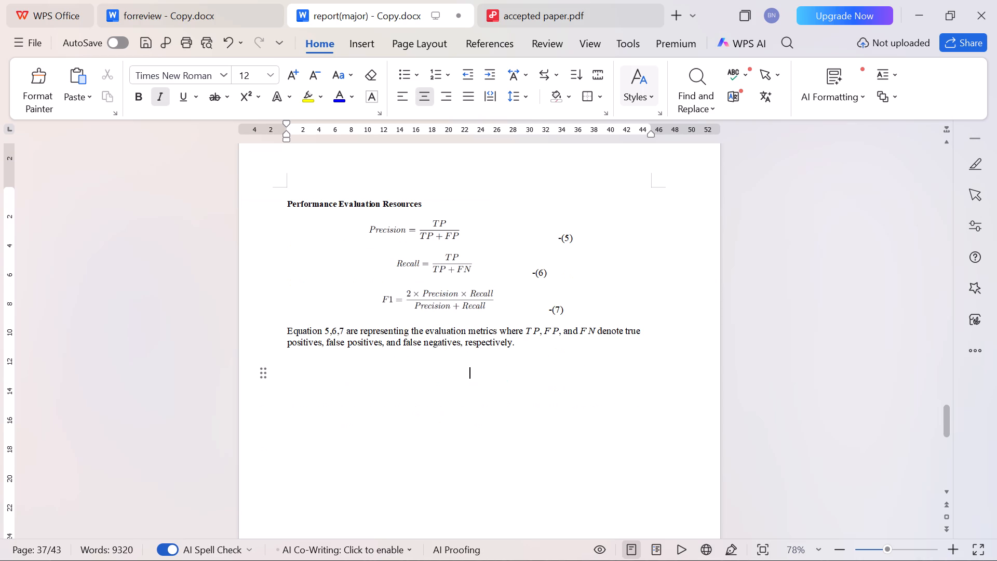
pyautogui.scroll(-9, 523, 447)
pyautogui.scroll(3, 523, 447)
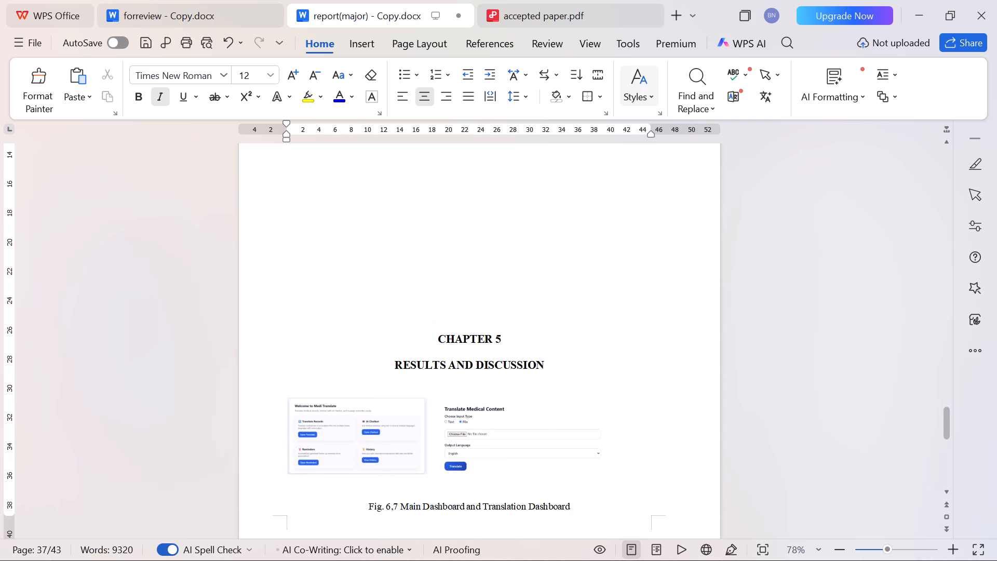
pyautogui.click(502, 342)
pyautogui.press('BackSpace')
pyautogui.press('4')
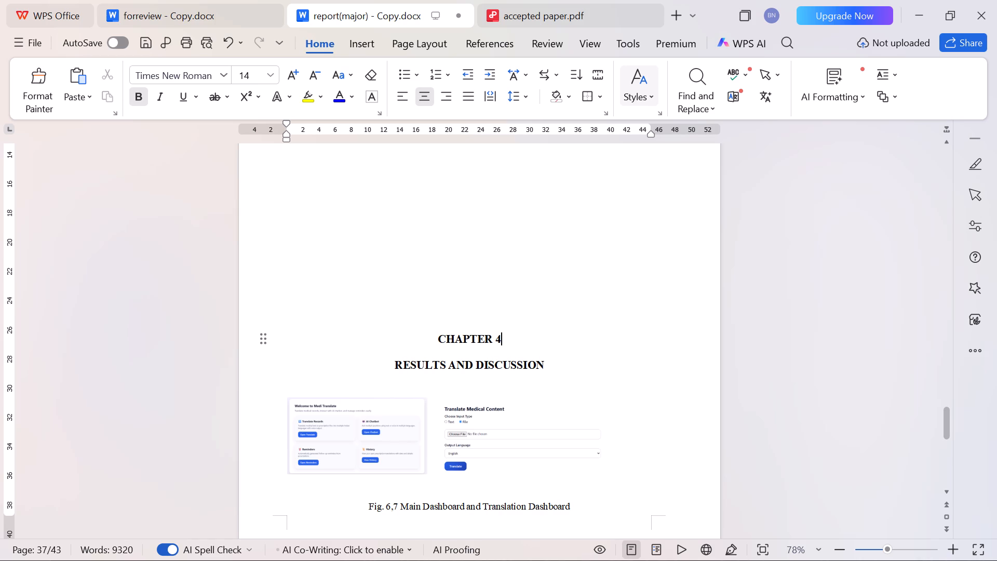
# Insert blank lines above the CHAPTER 4 heading to move the chapter to the start of a new page.
pyautogui.click(501, 305)
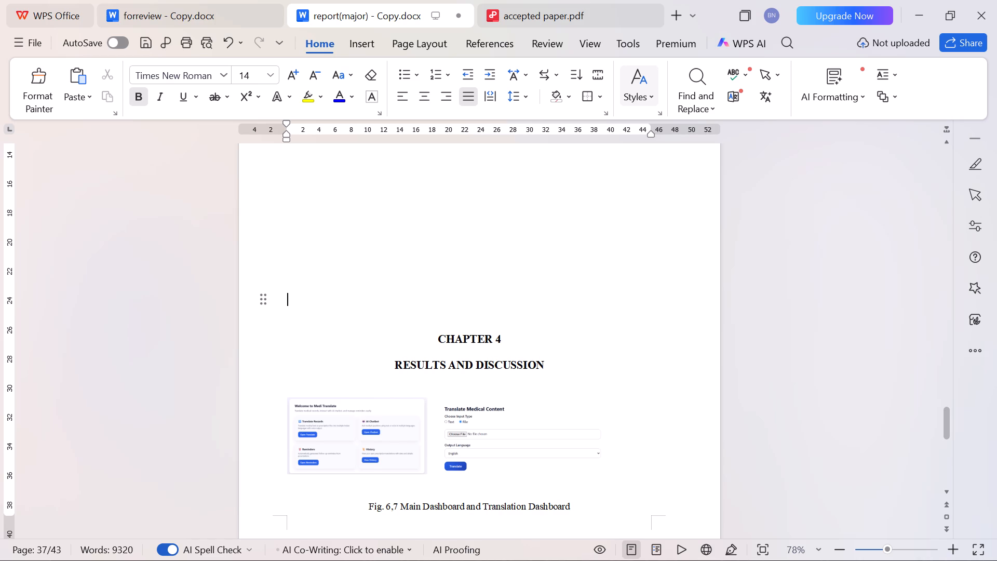
pyautogui.press('Return')
pyautogui.press('Return')
pyautogui.press('Return')
pyautogui.press('Return')
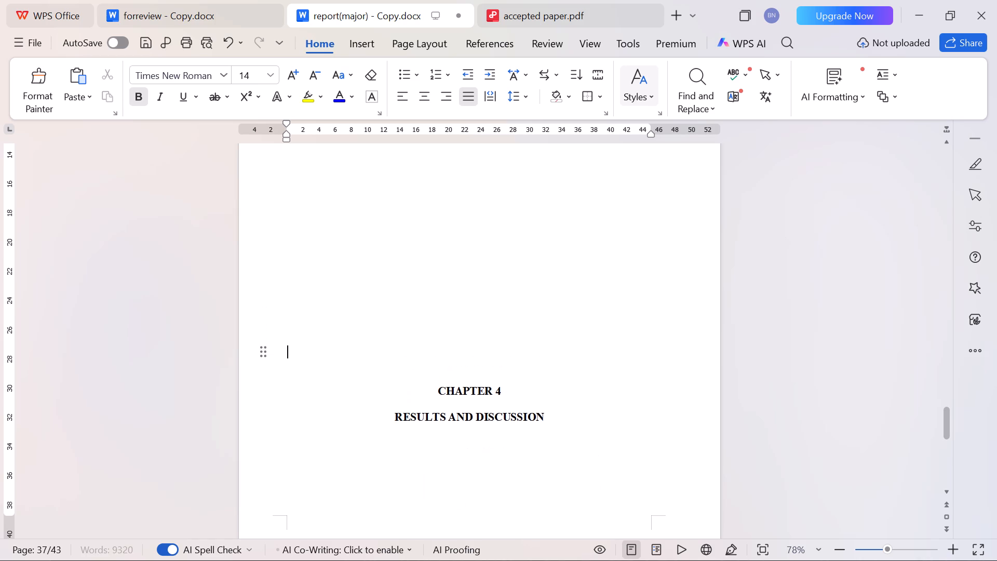
pyautogui.press('Return')
pyautogui.press('Return')
pyautogui.press('Return')
pyautogui.press('Return')
pyautogui.press('Return')
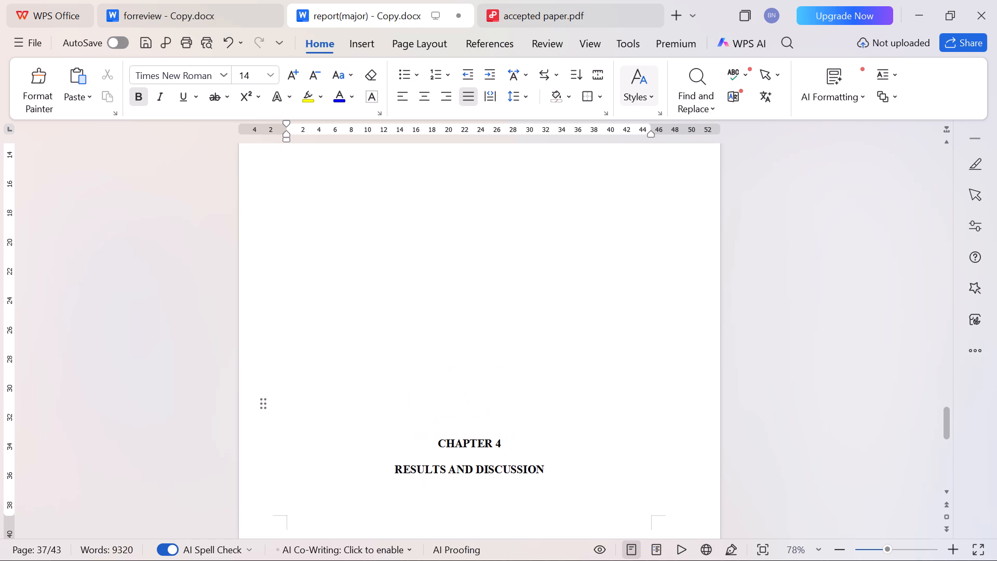
pyautogui.press('Return')
pyautogui.press('Return')
pyautogui.press('Return')
pyautogui.press('Return')
pyautogui.press('Return')
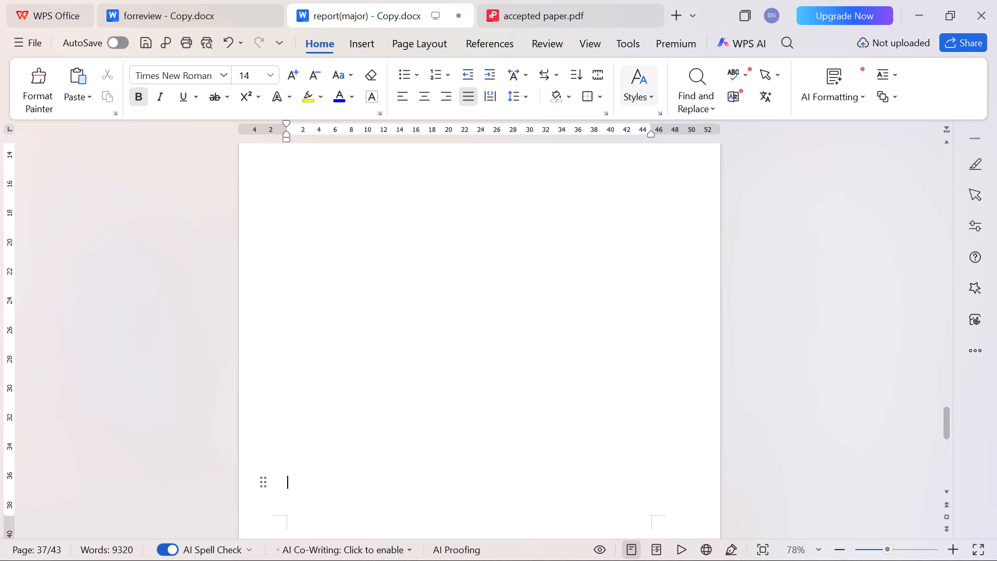
pyautogui.scroll(-9, 501, 306)
pyautogui.scroll(-3, 348, 368)
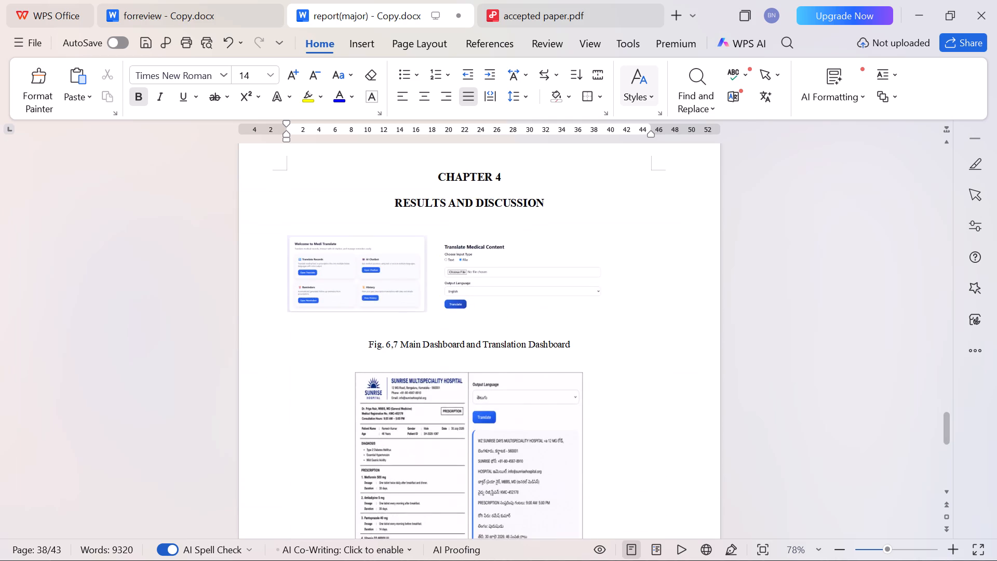
# Review Chapter 4's headings, figures, captions and Table III for layout and page placement.
pyautogui.keyDown('ctrl'); pyautogui.scroll(5, 372, 301); pyautogui.keyUp('ctrl')
pyautogui.scroll(-16, 348, 379)
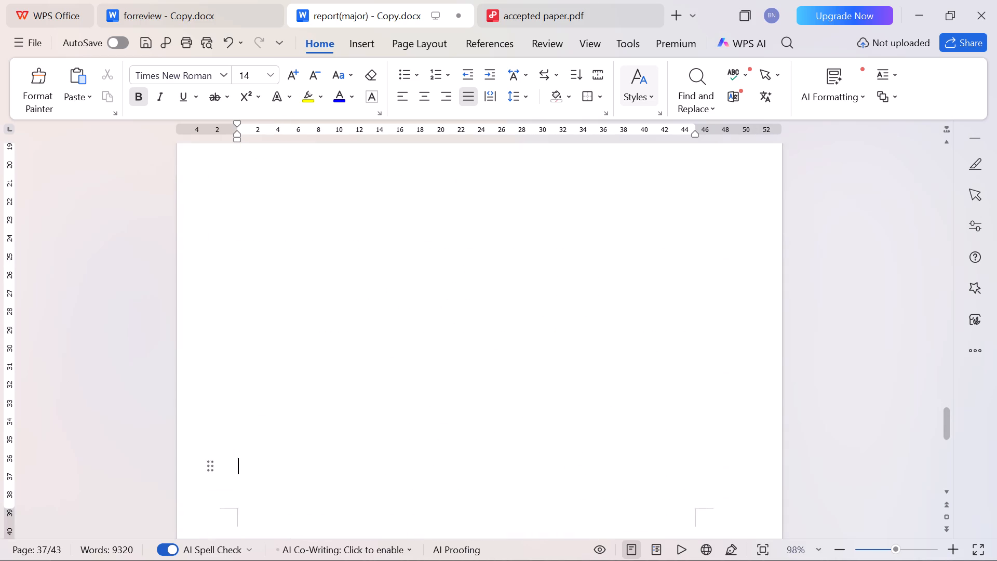
pyautogui.scroll(-11, 347, 391)
pyautogui.keyDown('ctrl'); pyautogui.scroll(3, 347, 390); pyautogui.keyUp('ctrl')
pyautogui.scroll(-4, 347, 390)
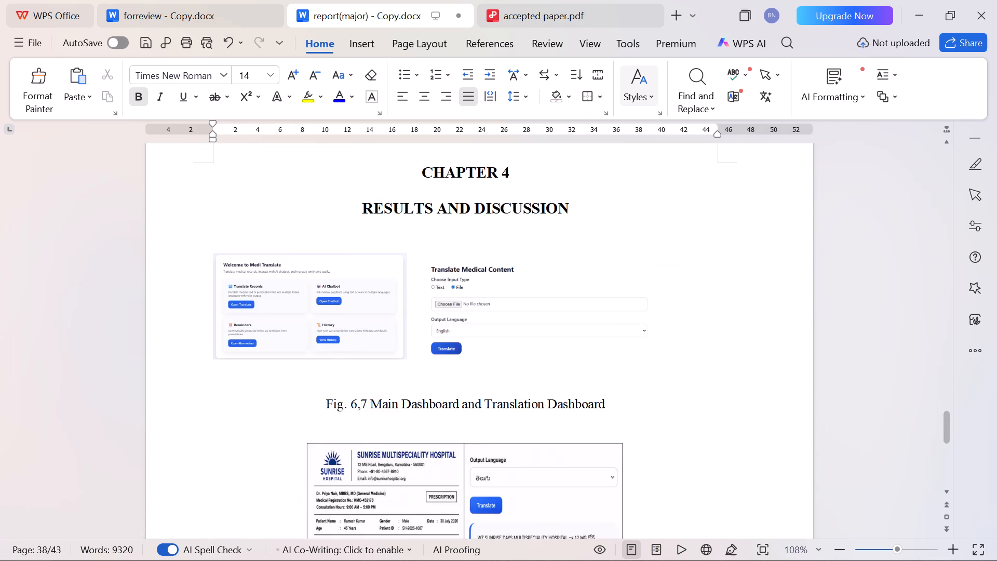
pyautogui.keyDown('ctrl'); pyautogui.scroll(4, 308, 310); pyautogui.keyUp('ctrl')
pyautogui.scroll(-4, 288, 355)
pyautogui.keyDown('ctrl'); pyautogui.scroll(3, 288, 360); pyautogui.keyUp('ctrl')
pyautogui.scroll(-3, 288, 360)
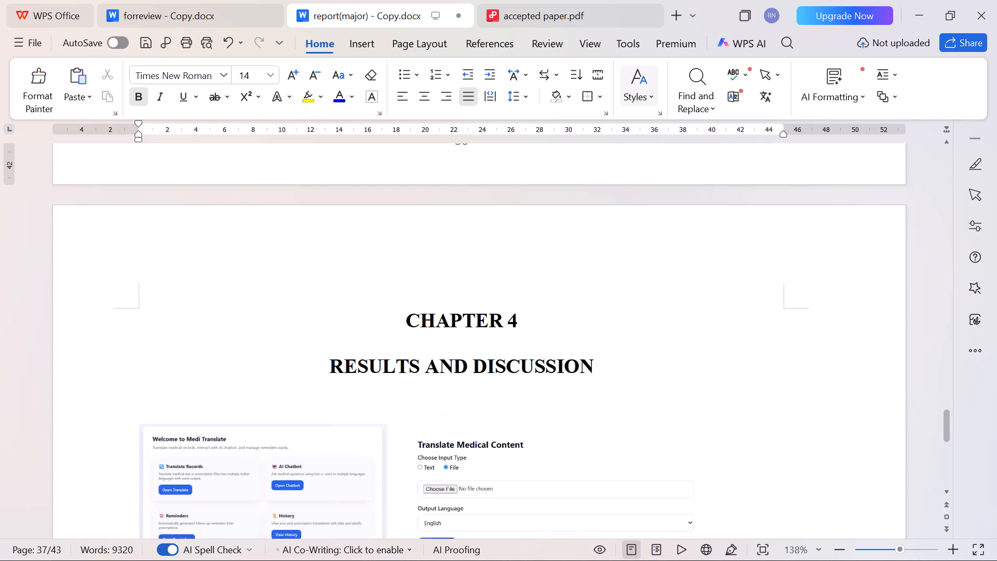
pyautogui.scroll(-1, 288, 360)
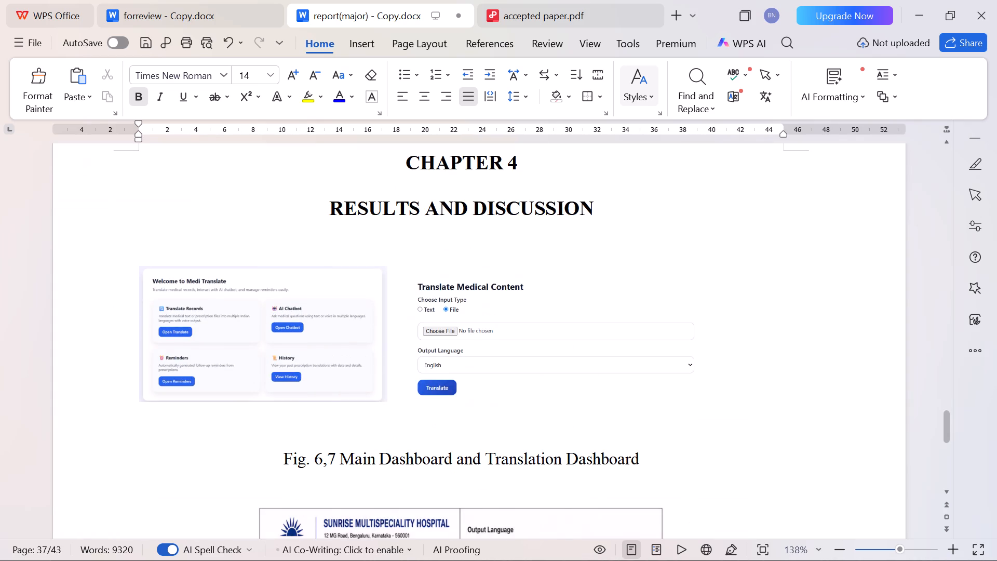
pyautogui.scroll(-10, 266, 365)
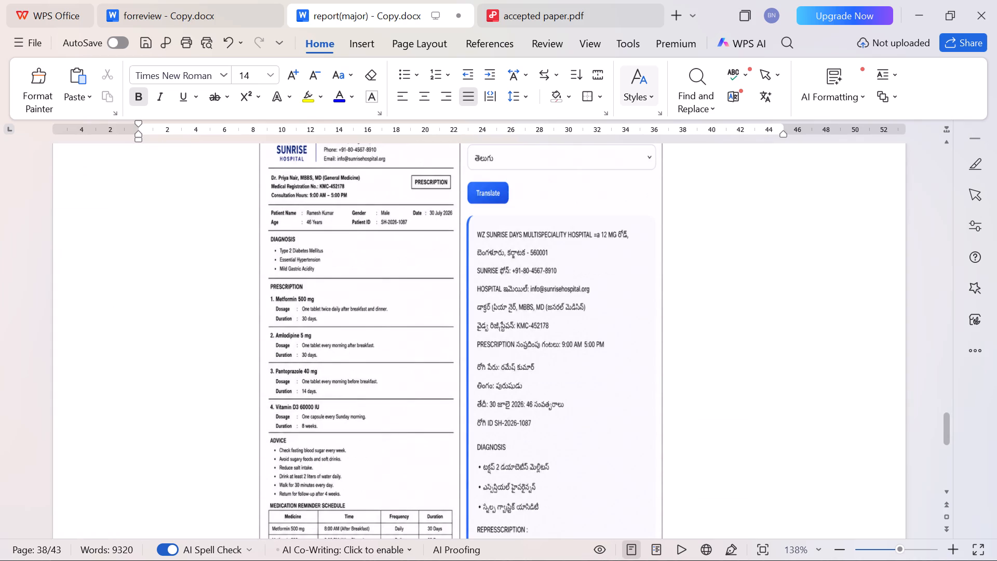
pyautogui.scroll(-18, 268, 365)
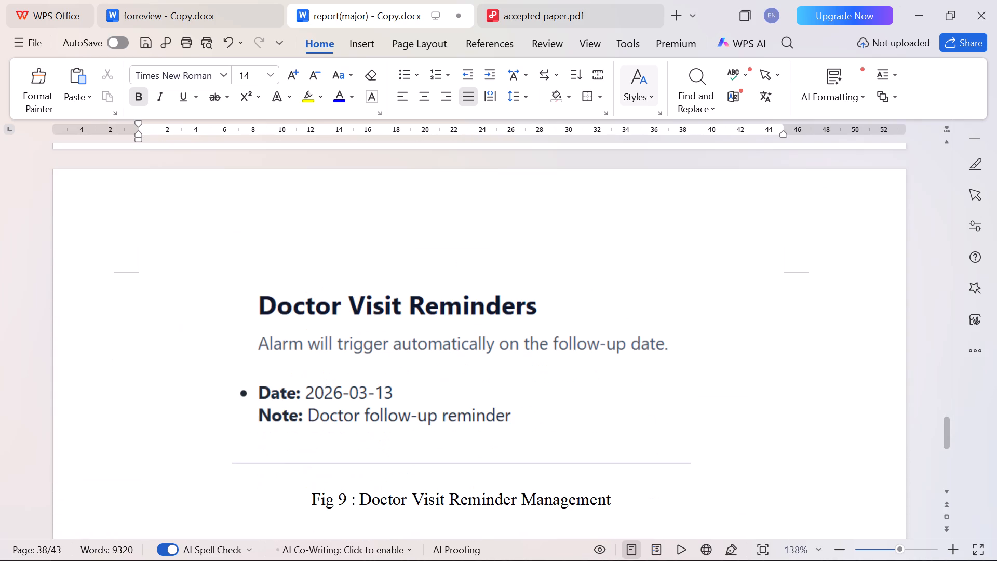
pyautogui.keyDown('ctrl'); pyautogui.scroll(-6, 268, 365); pyautogui.keyUp('ctrl')
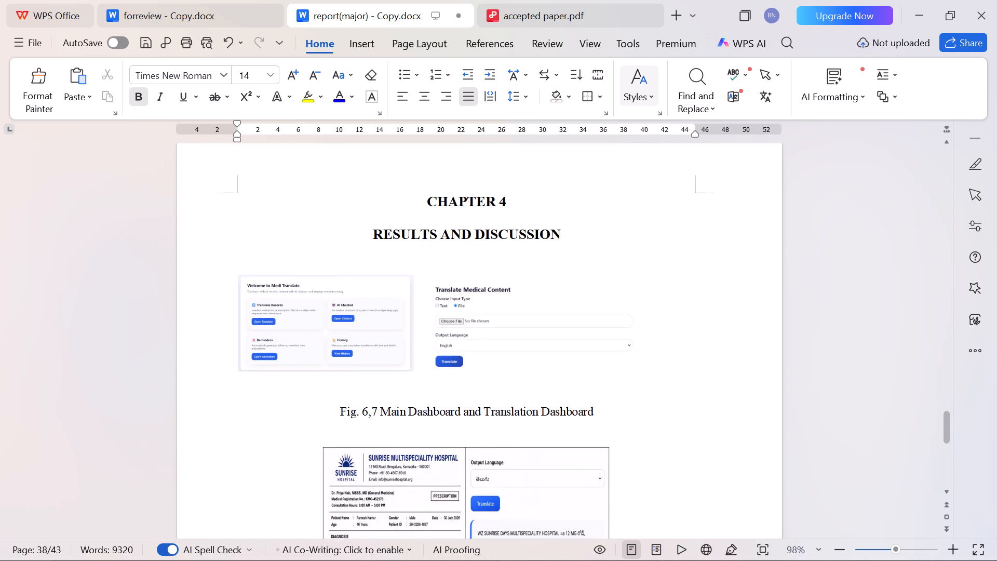
pyautogui.scroll(-17, 268, 365)
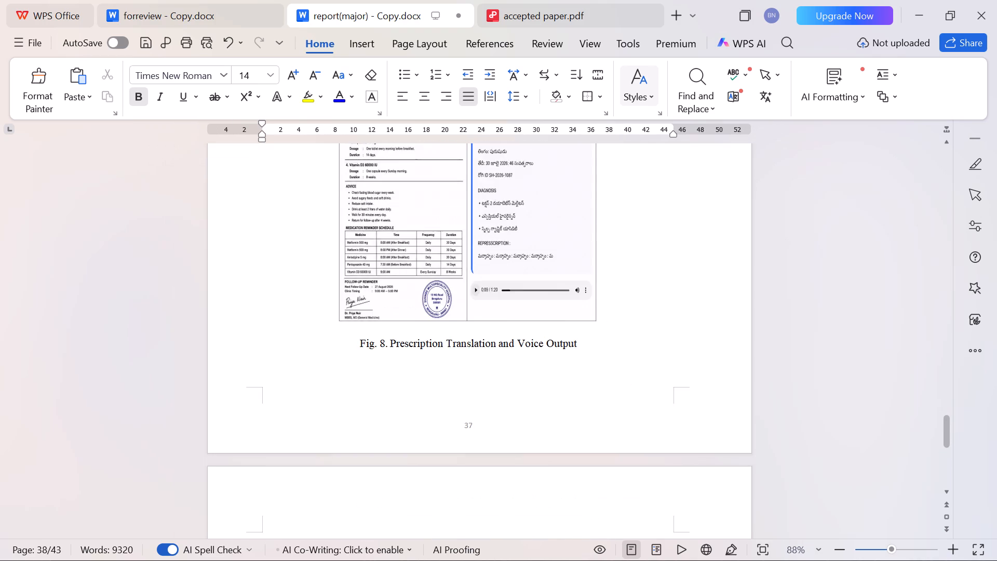
pyautogui.scroll(-16, 268, 365)
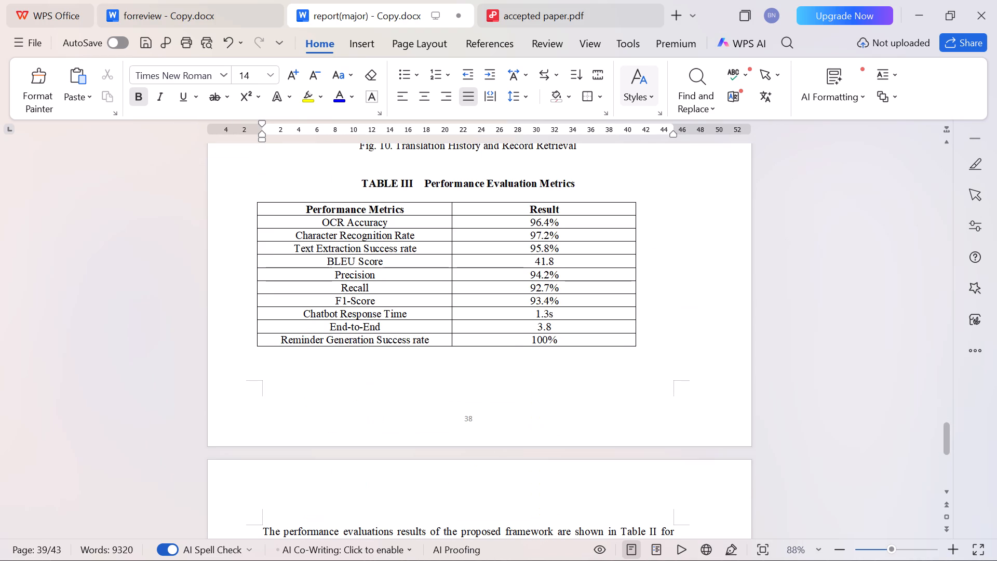
pyautogui.scroll(3, 268, 365)
pyautogui.scroll(18, 269, 367)
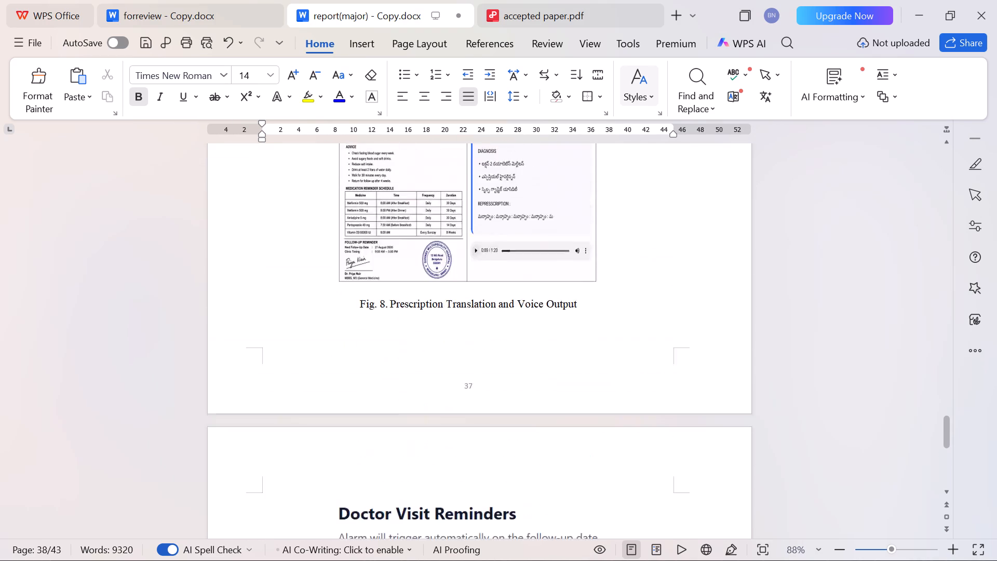
pyautogui.scroll(4, 269, 369)
pyautogui.scroll(-15, 269, 369)
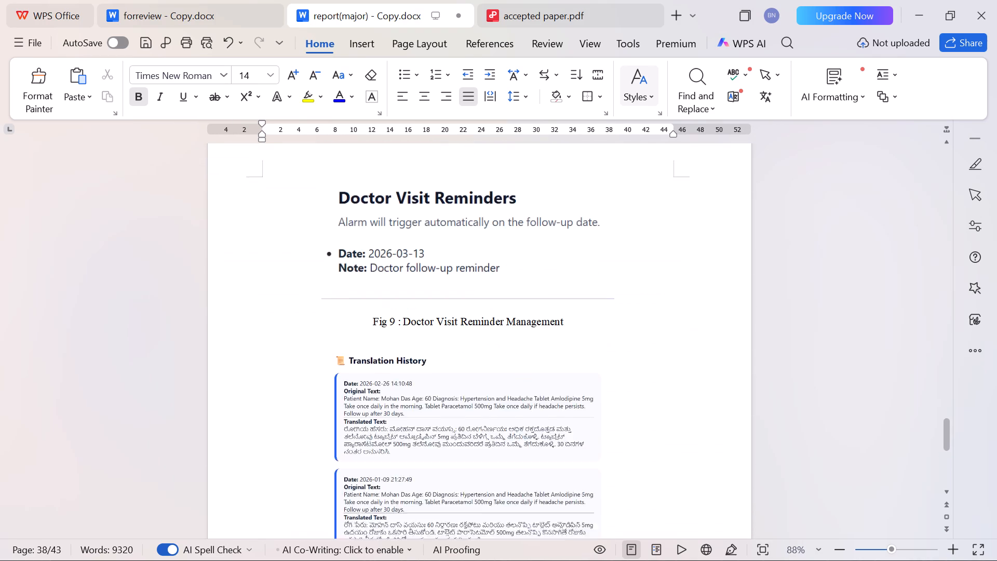
# Move the left edge of Table III, Performance Evaluation Metrics, inward to the text margin and extend its right edge outward slightly.
pyautogui.scroll(-8, 269, 369)
pyautogui.click(277, 286)
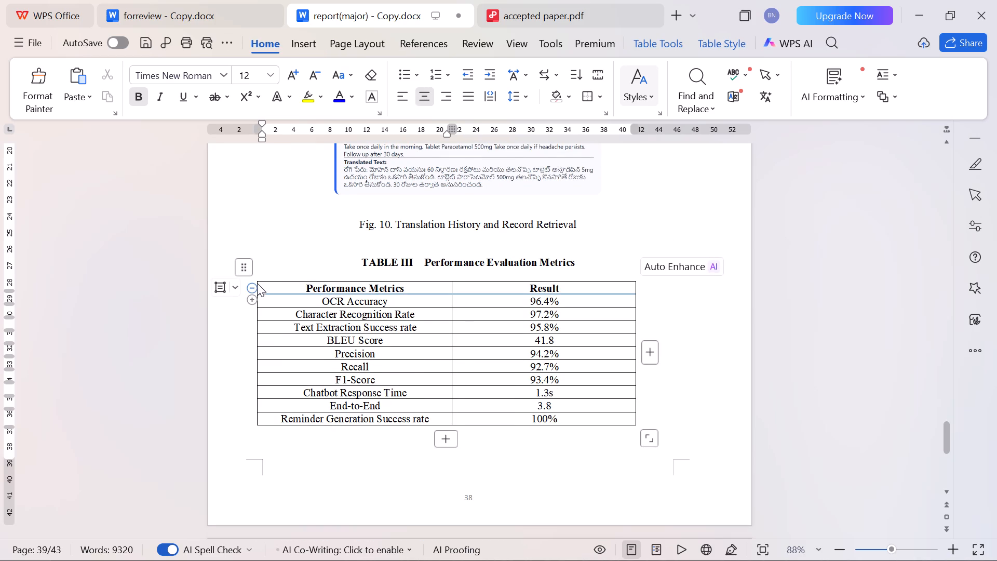
pyautogui.moveTo(258, 287); pyautogui.dragTo(261, 288)
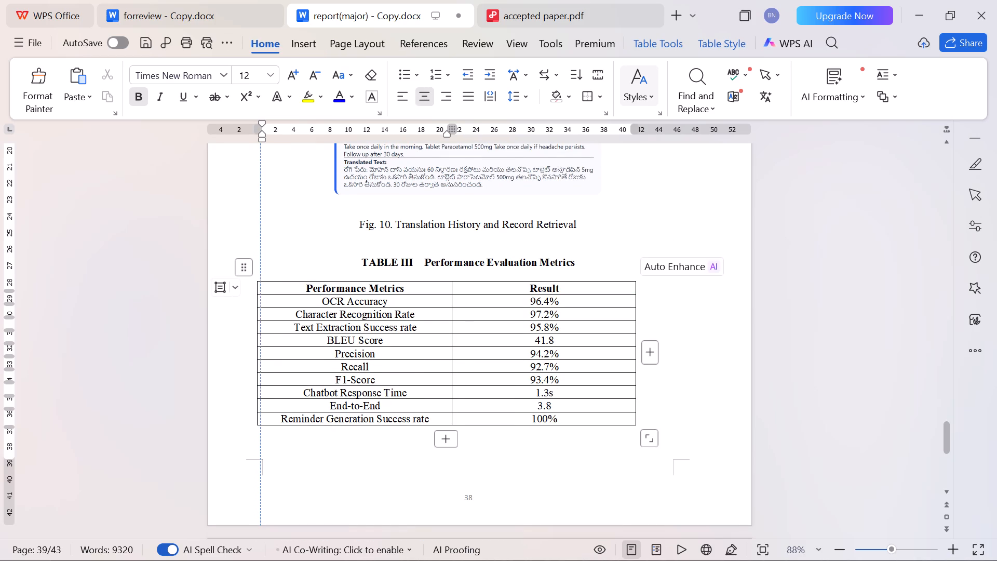
pyautogui.moveTo(261, 288); pyautogui.dragTo(263, 289)
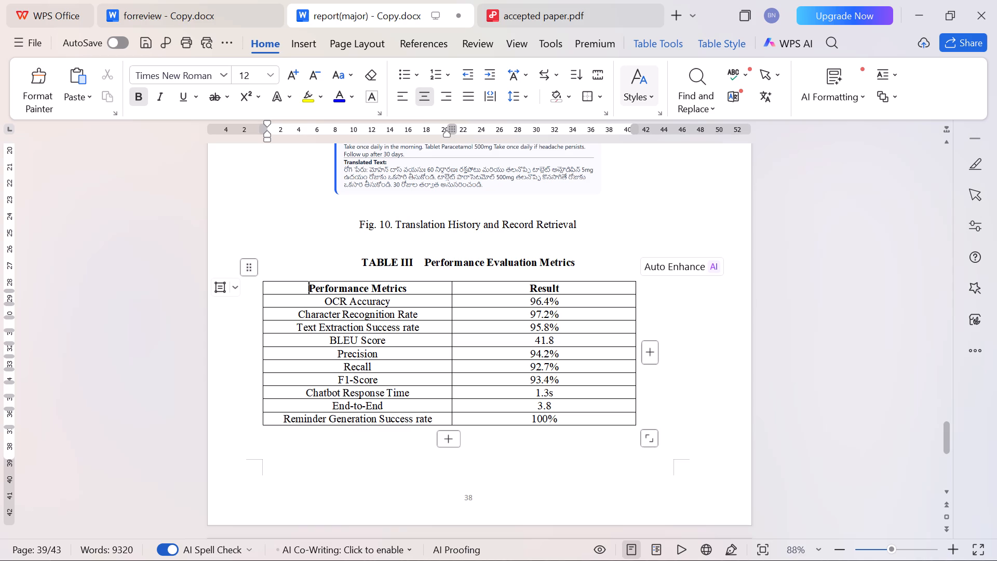
pyautogui.moveTo(635, 288); pyautogui.dragTo(646, 290)
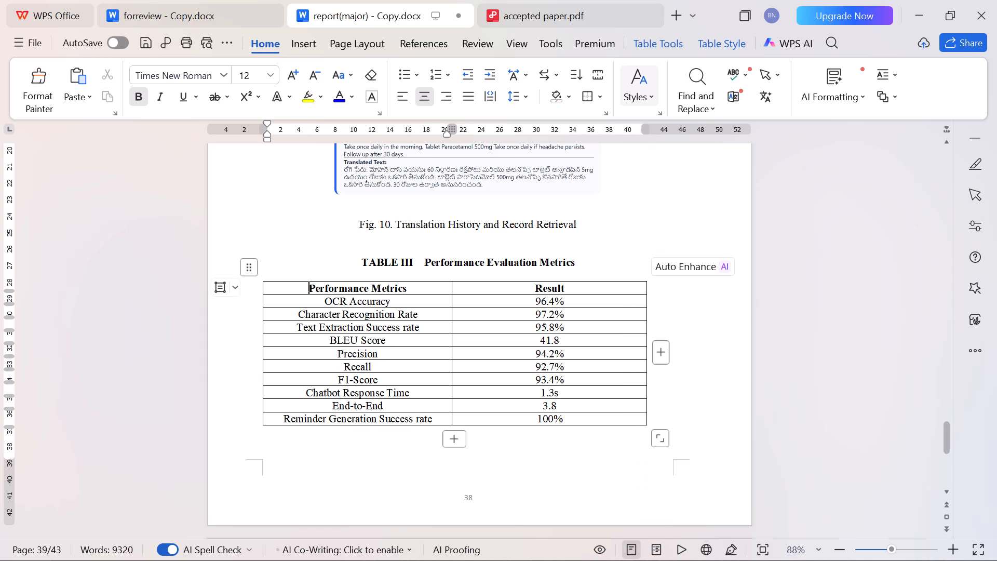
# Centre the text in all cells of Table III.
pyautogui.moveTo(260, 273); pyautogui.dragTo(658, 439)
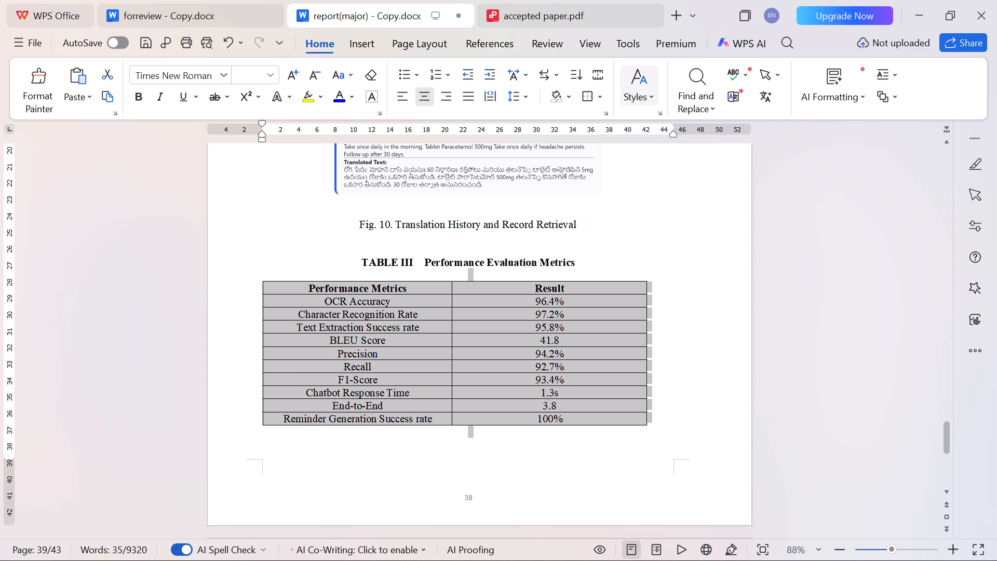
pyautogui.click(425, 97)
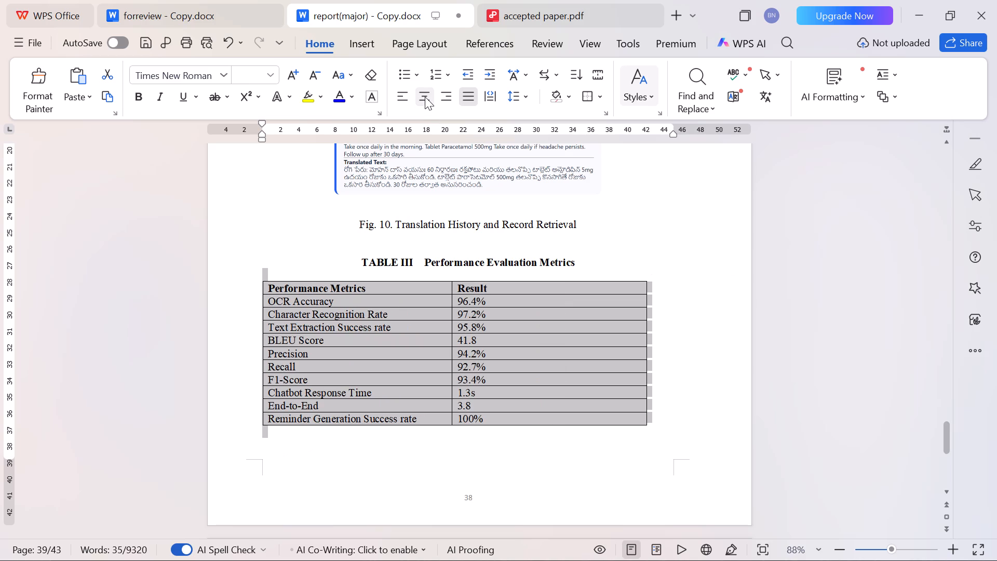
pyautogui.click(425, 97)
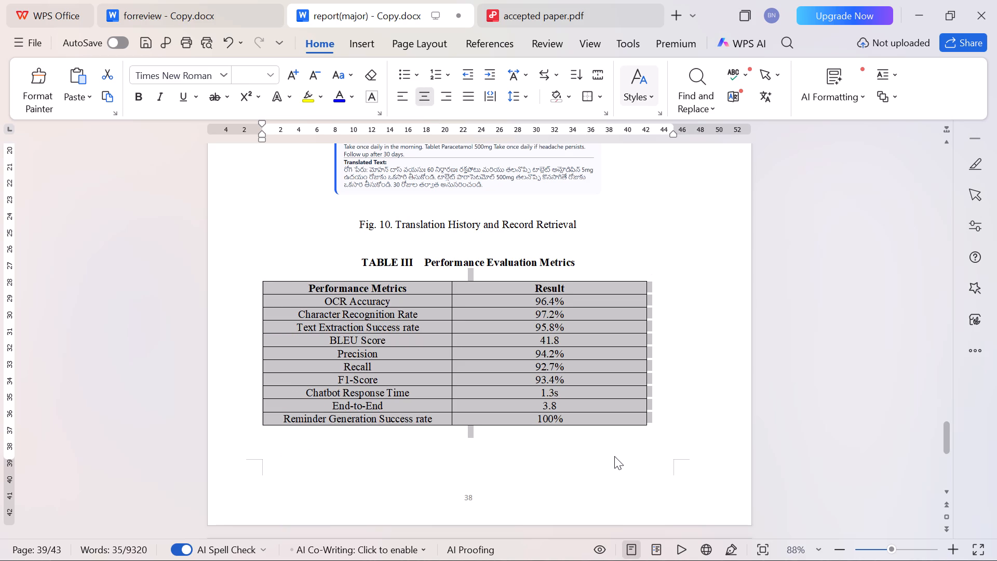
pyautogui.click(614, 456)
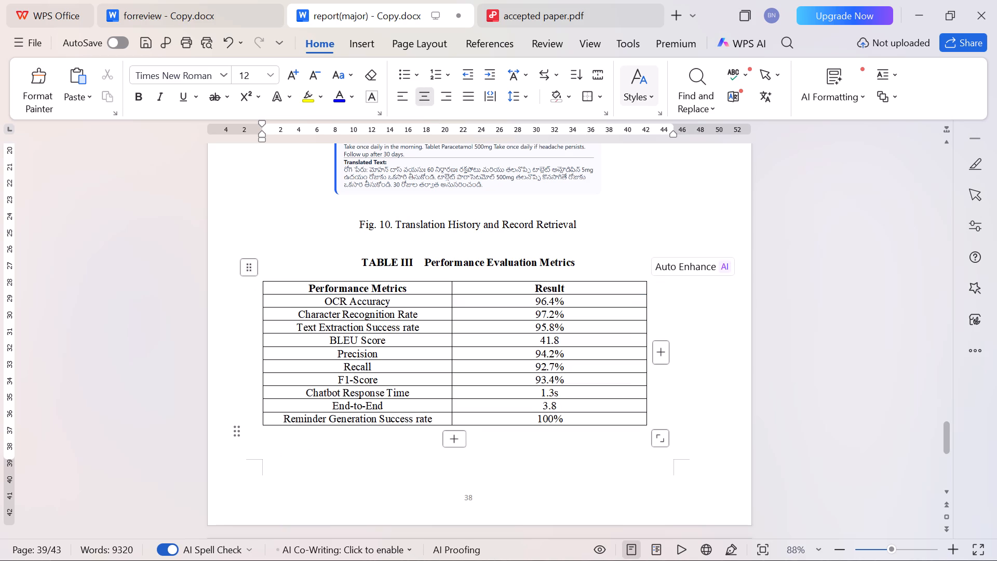
# Adjust Table III's outer edges and column divider so the table sits centred under its caption with two nearly equal columns.
pyautogui.click(220, 290)
pyautogui.press('Tab')
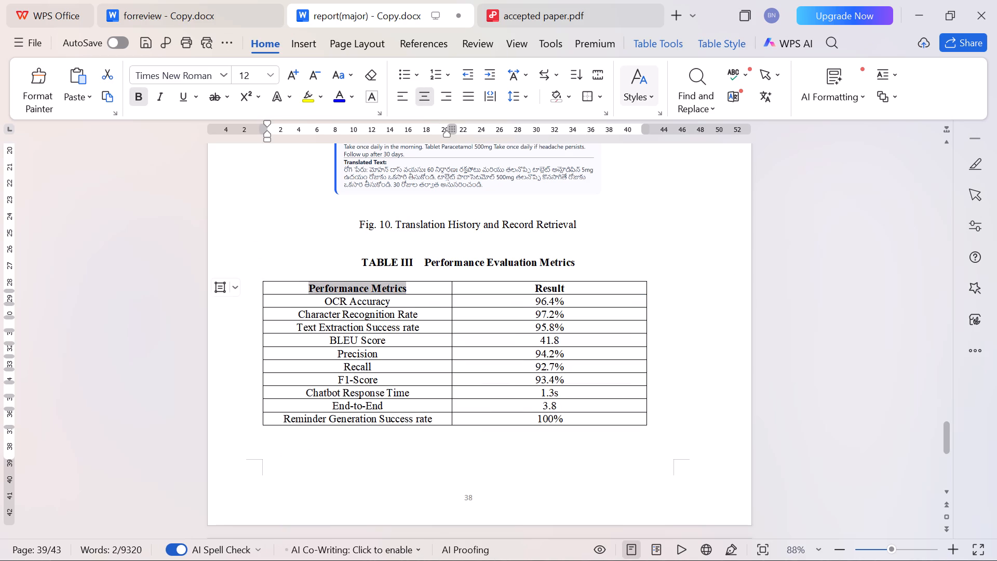
pyautogui.click(465, 337)
pyautogui.click(451, 296)
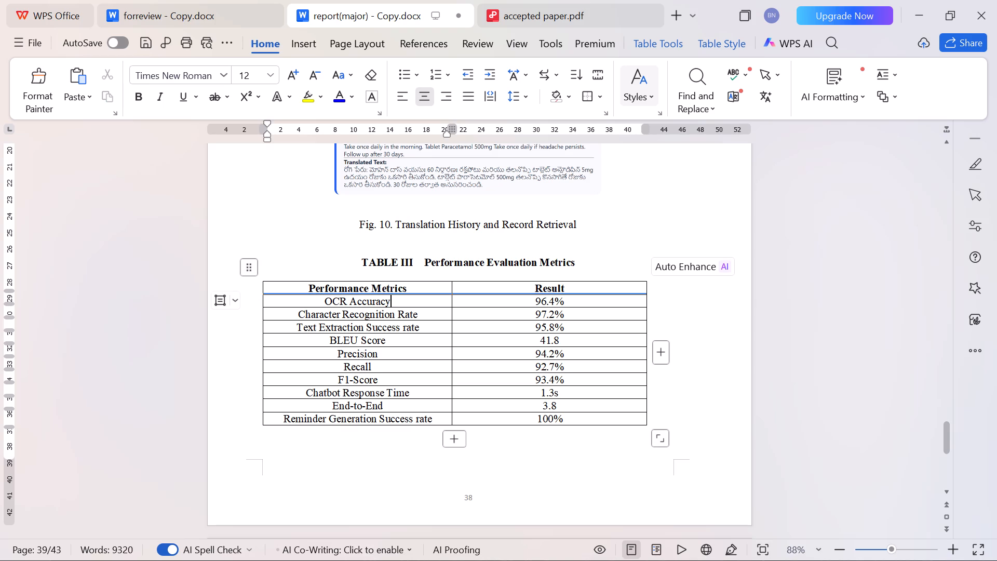
pyautogui.moveTo(452, 287); pyautogui.dragTo(459, 288)
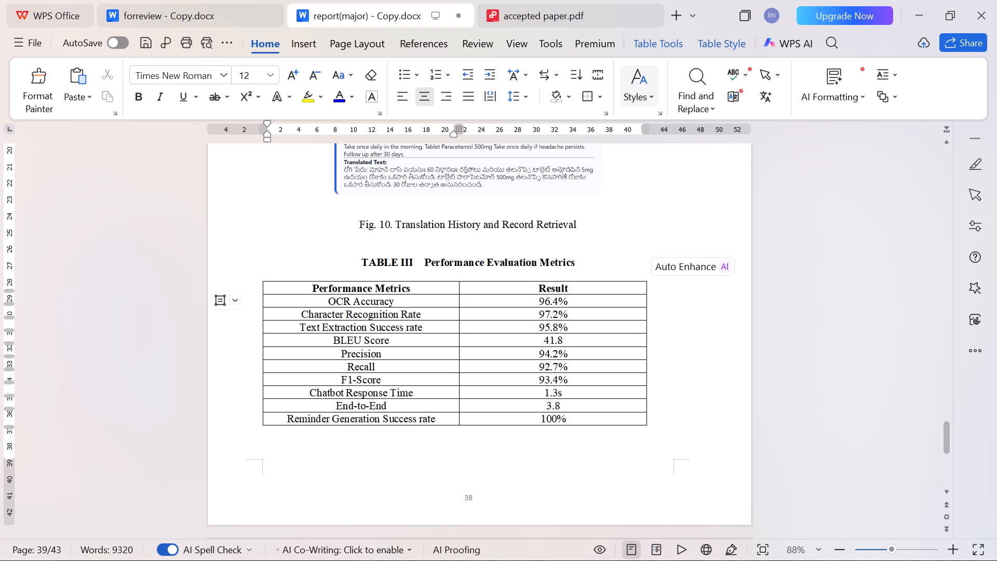
pyautogui.moveTo(263, 284); pyautogui.dragTo(263, 283)
pyautogui.moveTo(263, 283); pyautogui.dragTo(274, 286)
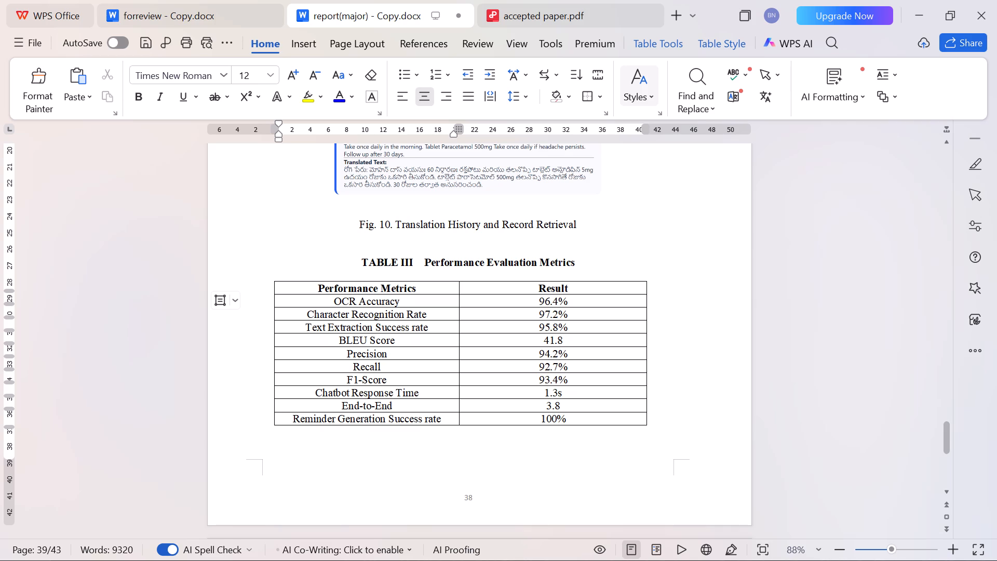
pyautogui.moveTo(646, 287); pyautogui.dragTo(652, 287)
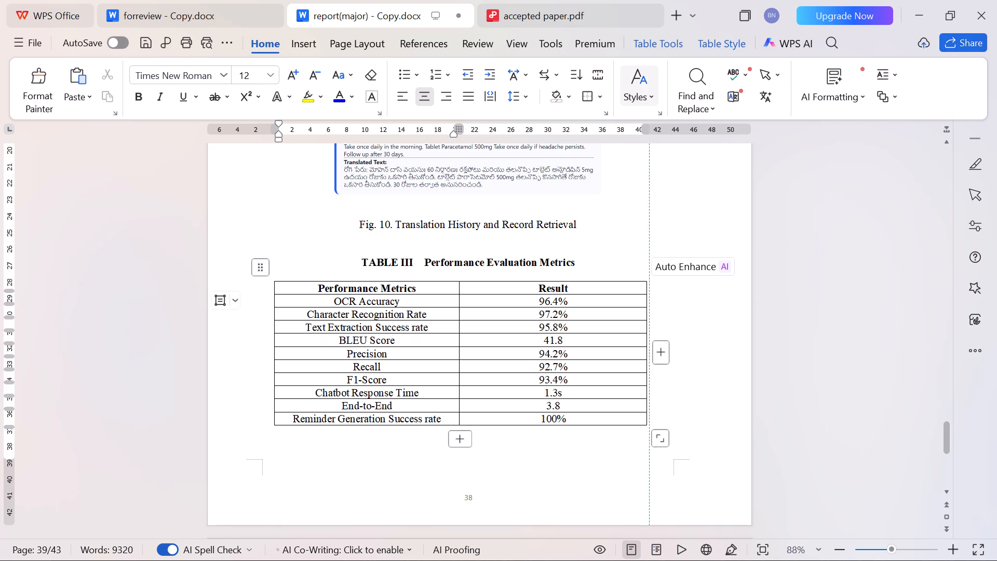
pyautogui.moveTo(652, 287); pyautogui.dragTo(655, 287)
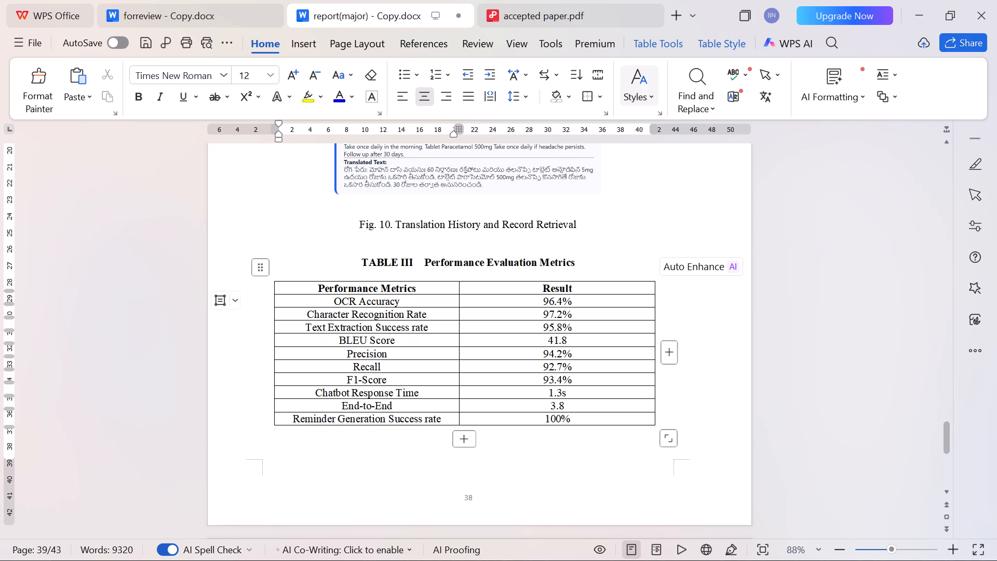
pyautogui.moveTo(460, 287); pyautogui.dragTo(468, 289)
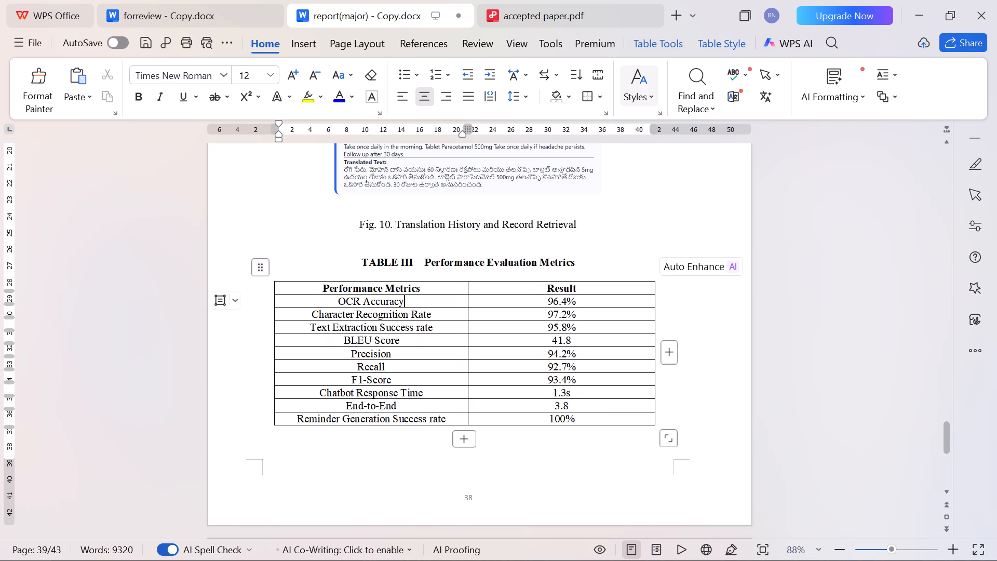
# Save the report.
pyautogui.hotkey('ctrl', 's')
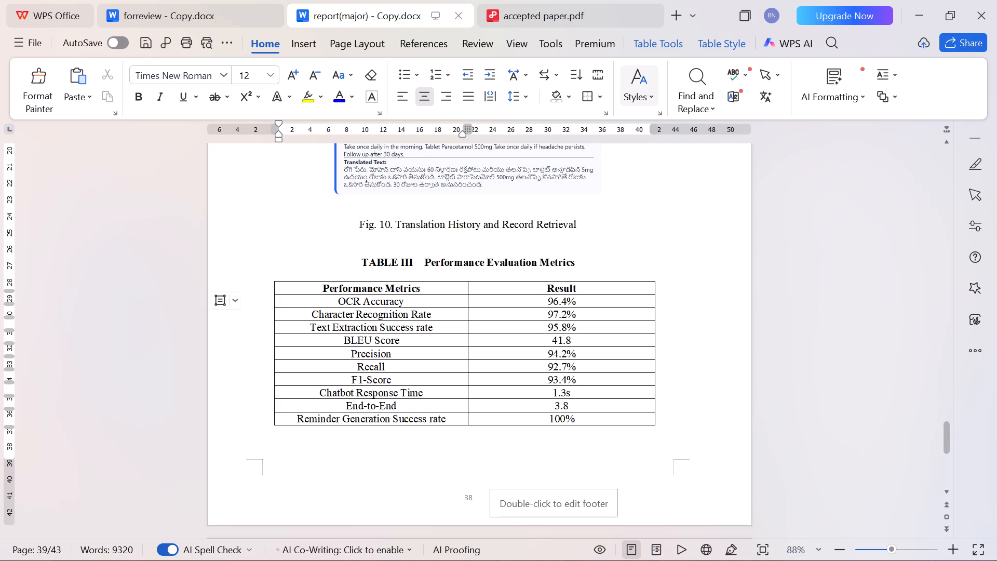
# Check the pages around Chapter 4, including the CHAPTER 6 heading placement and the layout of equations (1) to (7).
pyautogui.scroll(-8, 489, 480)
pyautogui.scroll(-13, 489, 479)
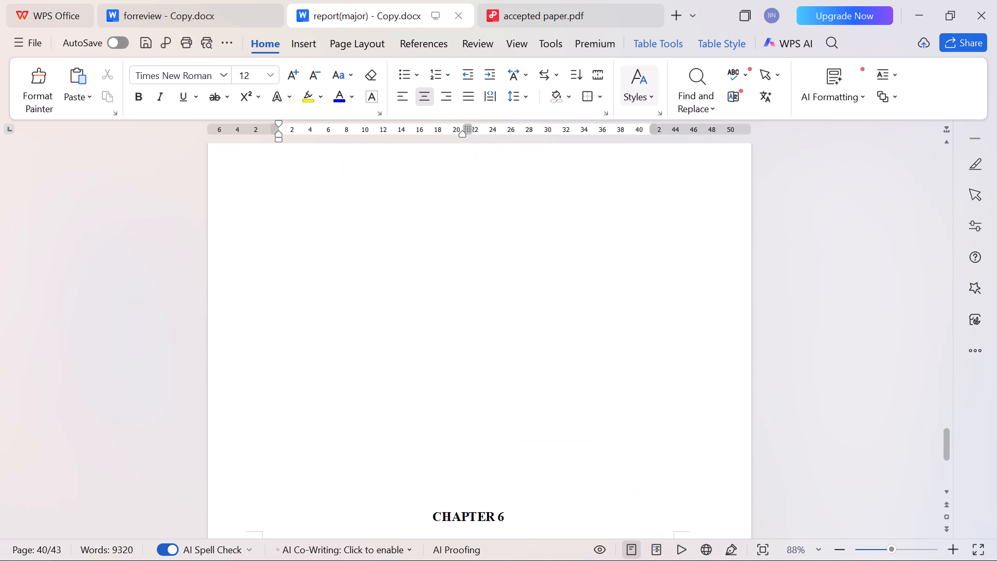
pyautogui.scroll(-1, 489, 477)
pyautogui.scroll(8, 489, 477)
pyautogui.scroll(20, 489, 476)
pyautogui.scroll(2, 489, 476)
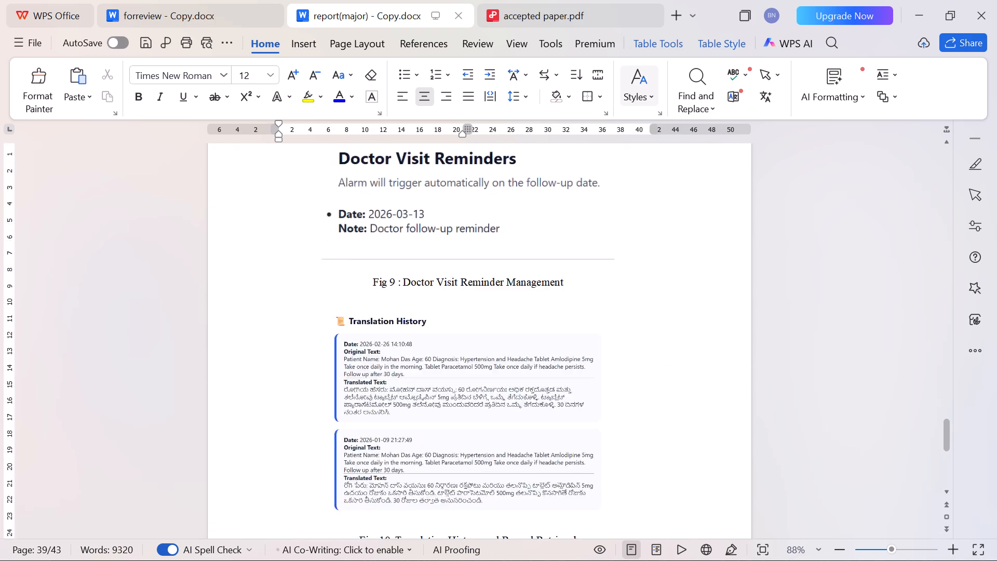
pyautogui.scroll(20, 488, 475)
pyautogui.scroll(20, 488, 475)
pyautogui.scroll(2, 488, 475)
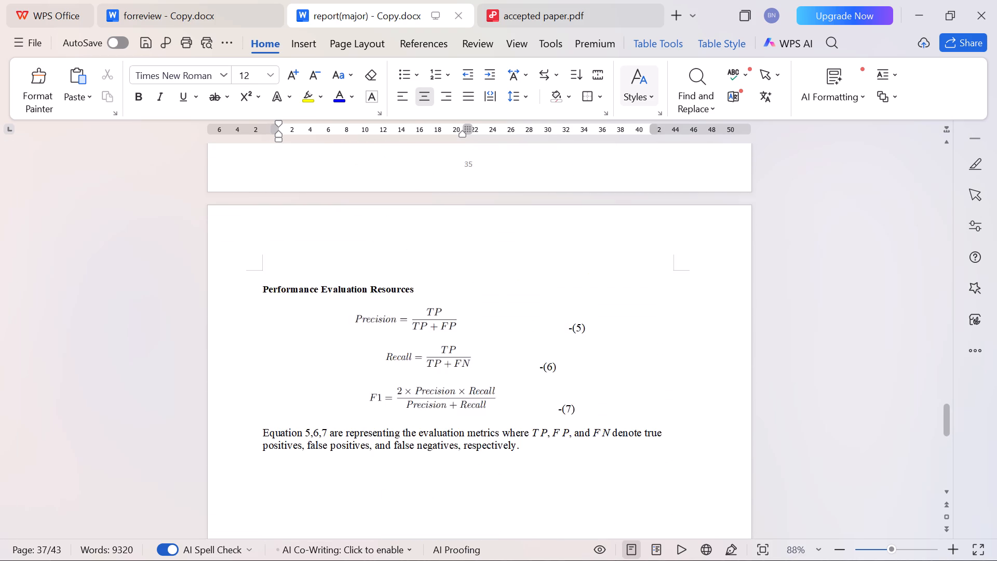
pyautogui.scroll(5, 488, 475)
pyautogui.scroll(-3, 488, 475)
pyautogui.scroll(9, 488, 475)
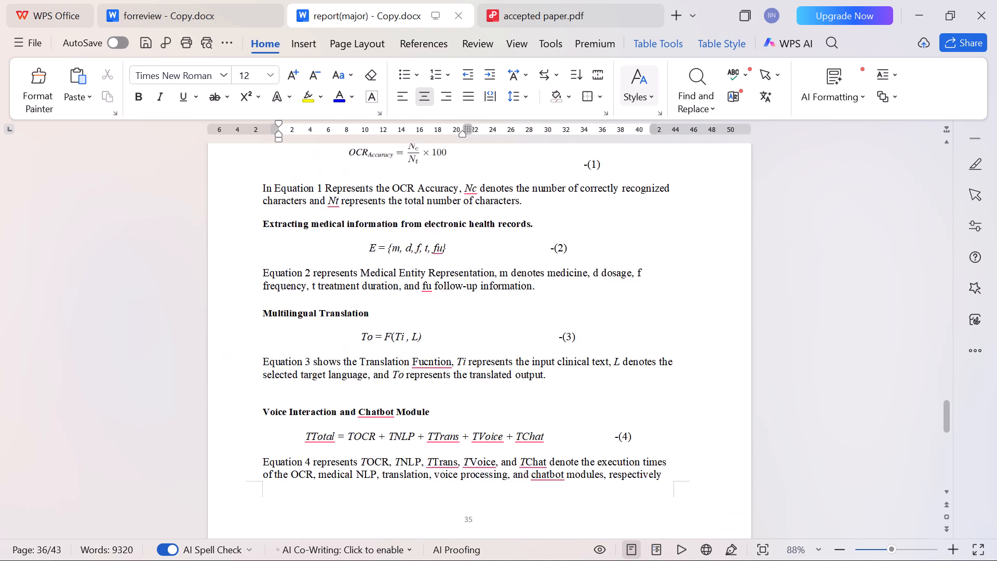
pyautogui.scroll(7, 488, 475)
pyautogui.scroll(-13, 488, 475)
pyautogui.scroll(-8, 488, 475)
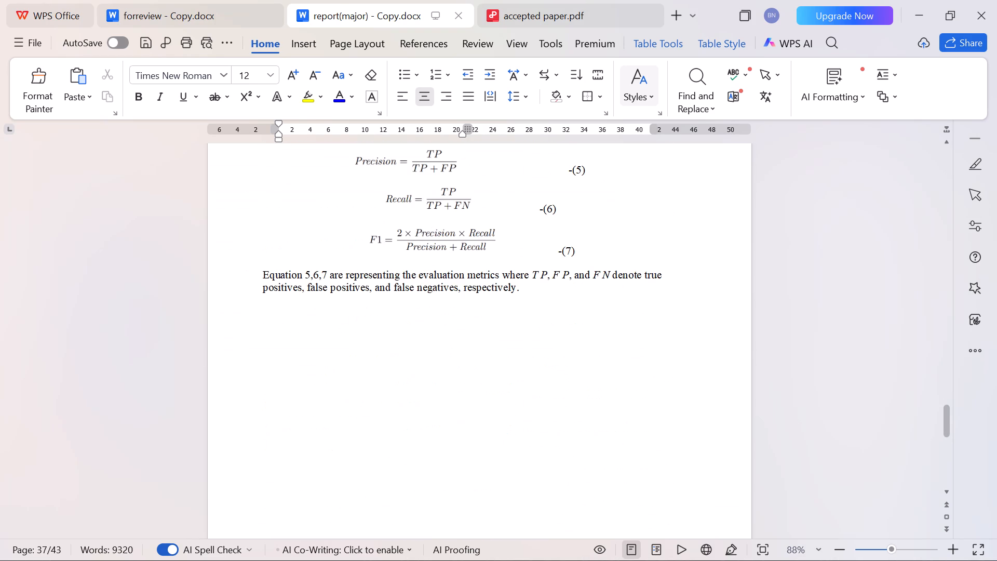
# Justify the blank paragraph below the explanation of equations 5, 6 and 7.
pyautogui.click(543, 312)
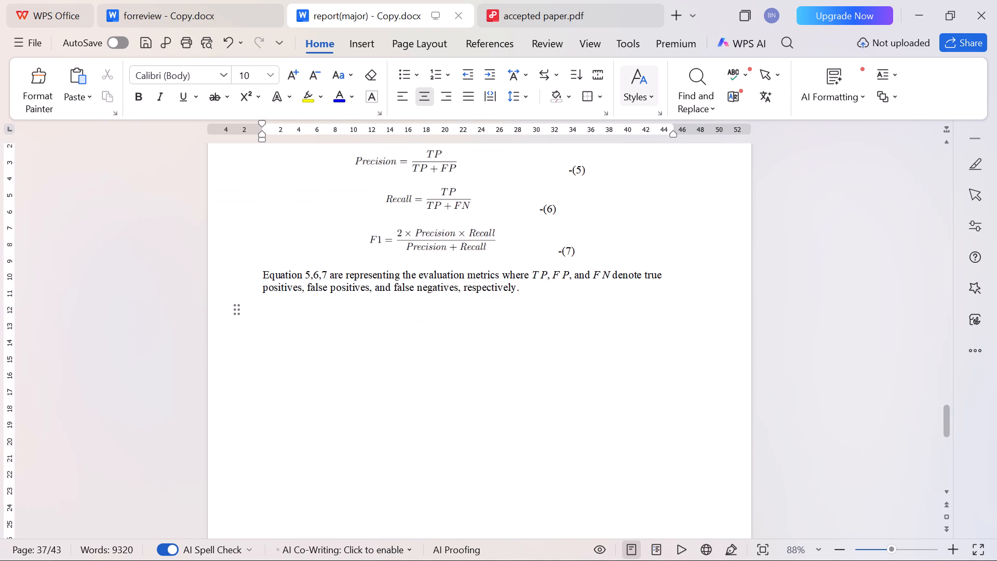
pyautogui.click(471, 104)
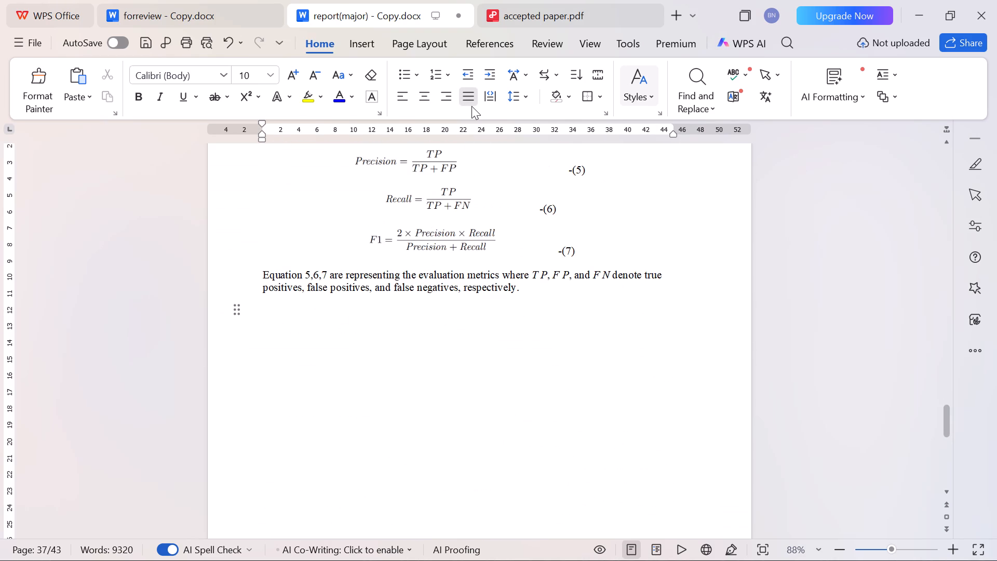
# Add the heading "3.9 Design" on the blank line below the explanation of equations 5, 6 and 7.
pyautogui.press('9')
pyautogui.press('BackSpace')
pyautogui.write('3.9')
pyautogui.press('space')
pyautogui.write('Desig')
pyautogui.press('n')
pyautogui.press('Return')
# Format the "3.9 Design" heading in bold Times New Roman, size 12.
pyautogui.moveTo(306, 313); pyautogui.dragTo(261, 313)
pyautogui.click(196, 245)
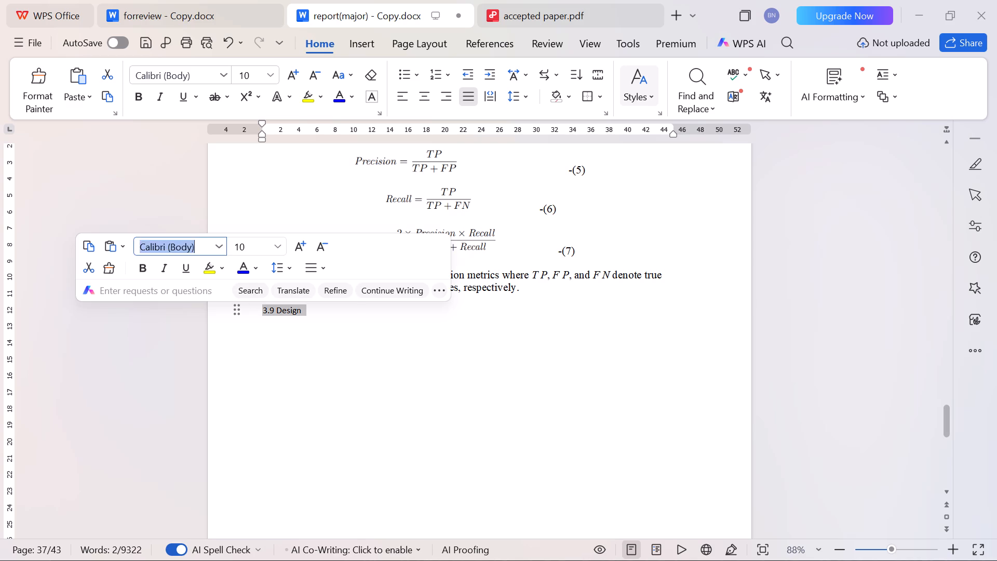
pyautogui.write('tim')
pyautogui.click(175, 287)
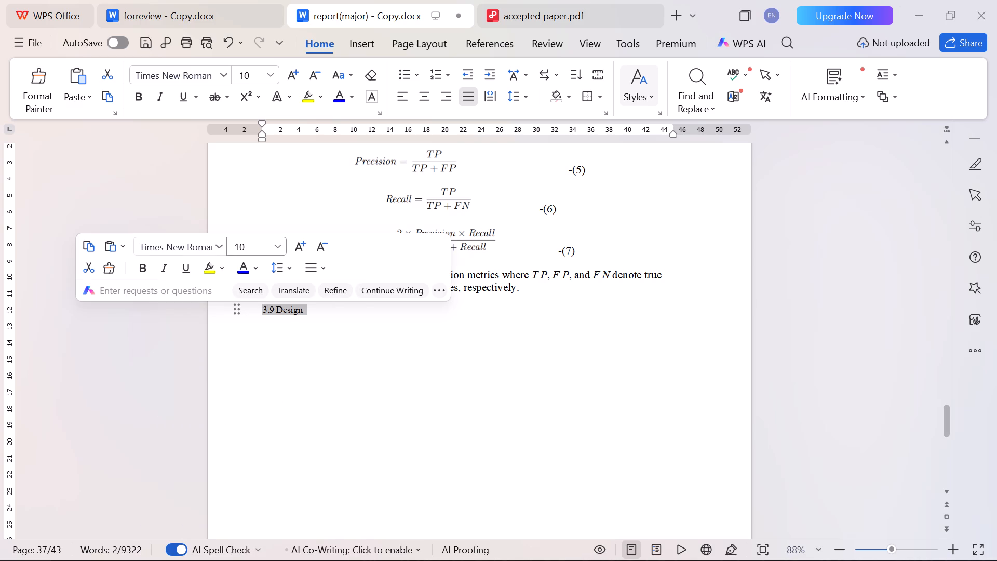
pyautogui.click(248, 243)
pyautogui.write('12')
pyautogui.press('Return')
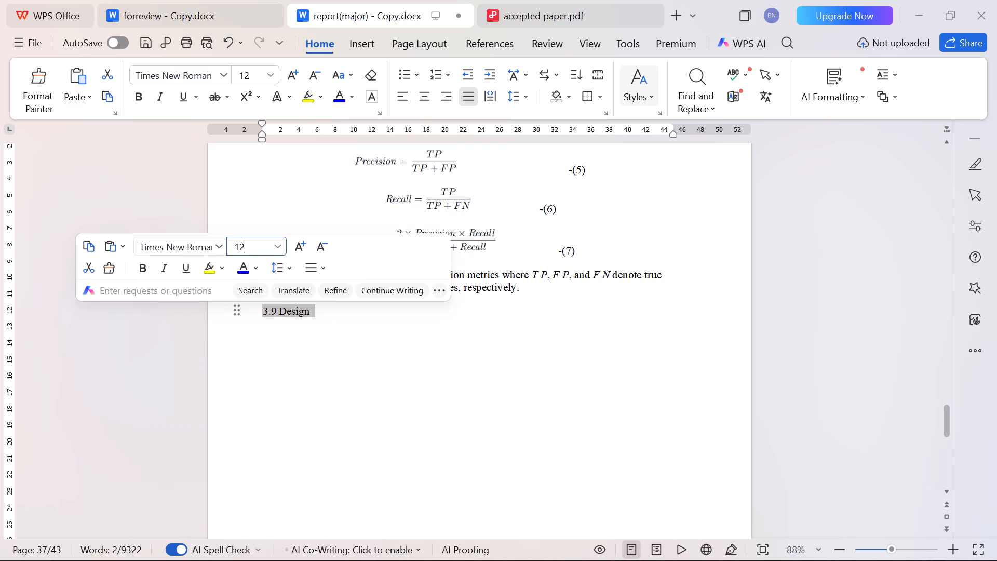
pyautogui.hotkey('ctrl', 'b')
pyautogui.click(322, 312)
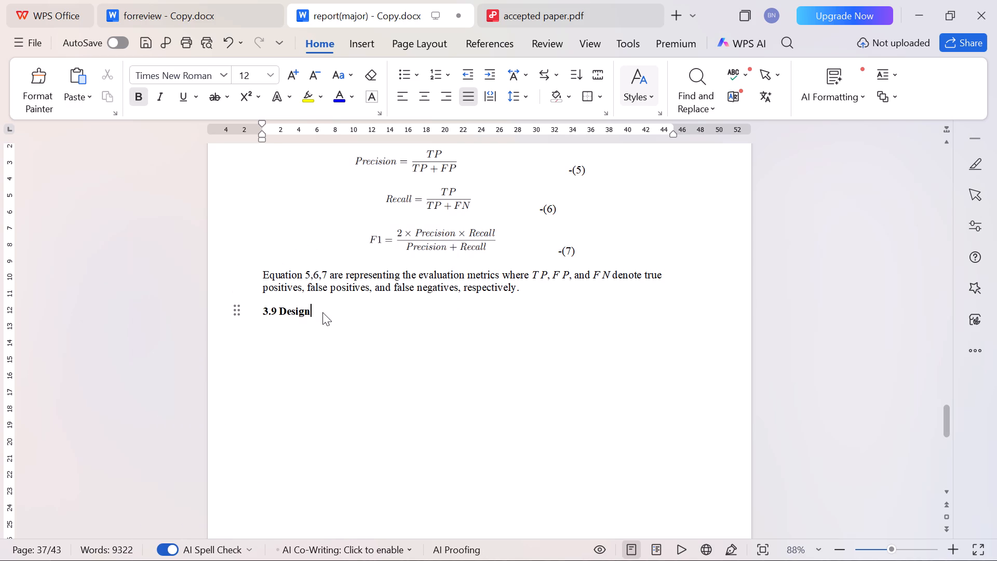
# Cut the Chapter 3 DESIGN introduction, from "System design is a crucial part" through "from input to output", above 3.1 UML Diagrams.
pyautogui.moveTo(949, 425); pyautogui.dragTo(946, 375)
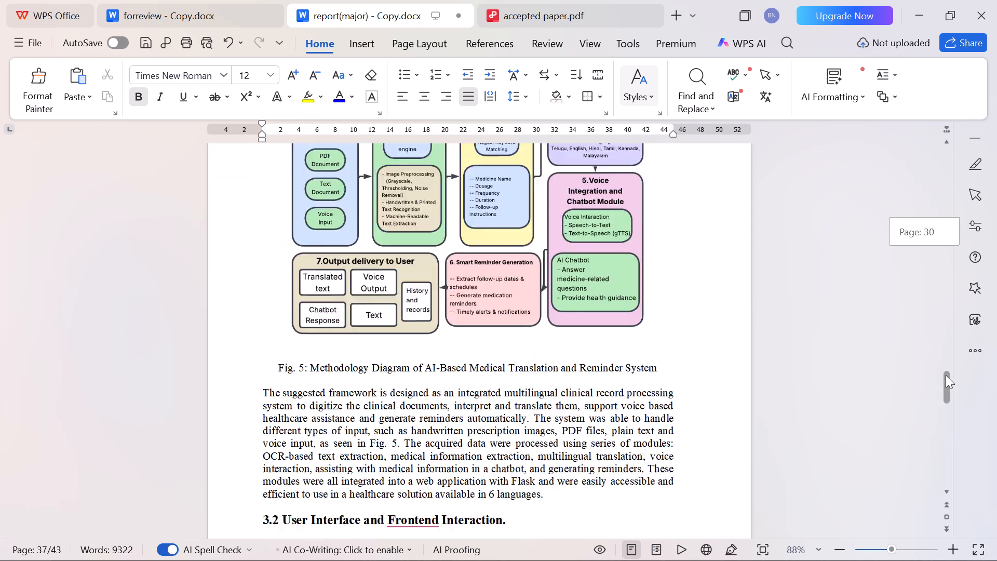
pyautogui.moveTo(946, 375); pyautogui.dragTo(945, 345)
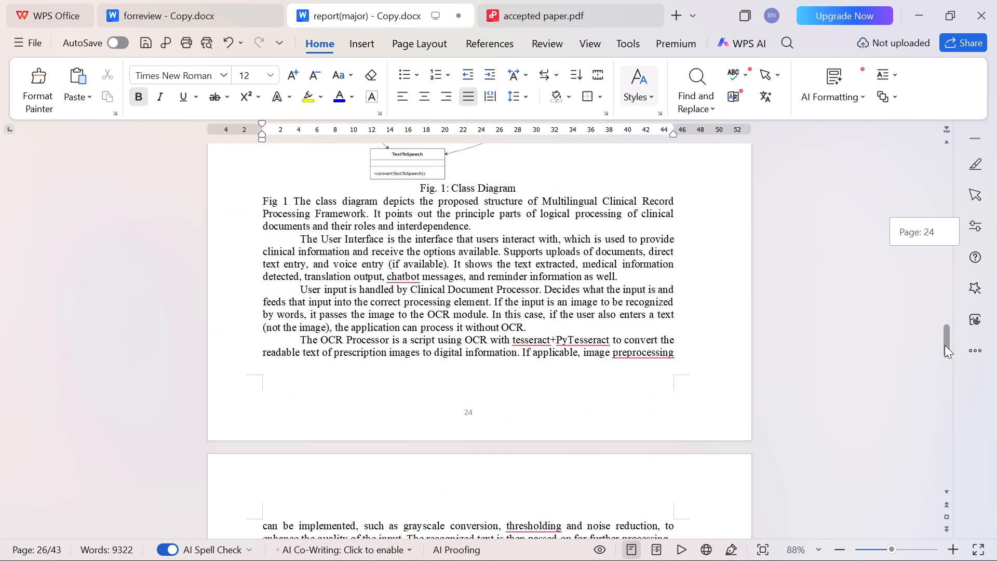
pyautogui.moveTo(945, 345); pyautogui.dragTo(944, 326)
pyautogui.moveTo(261, 314); pyautogui.dragTo(360, 405)
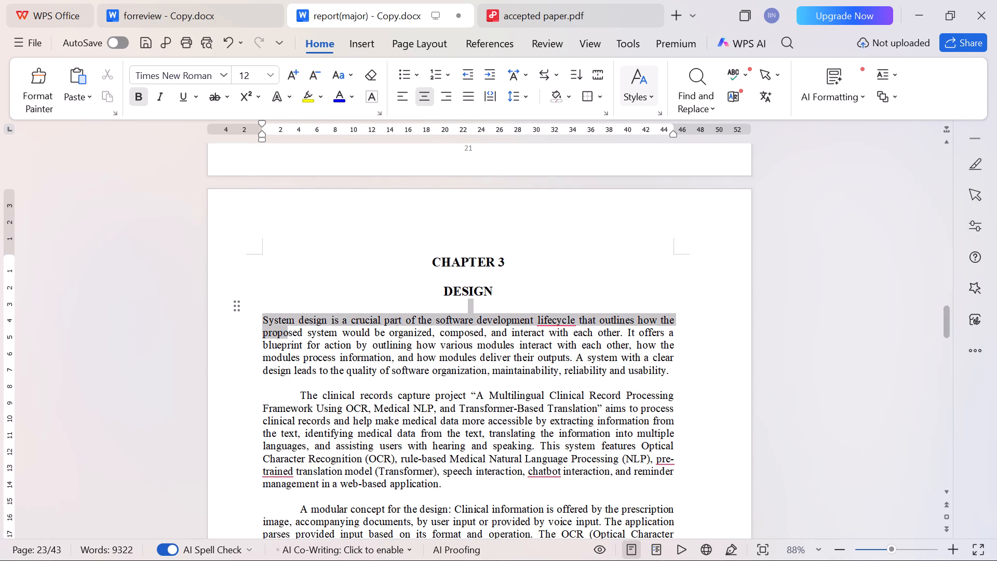
pyautogui.moveTo(360, 405); pyautogui.dragTo(412, 454)
pyautogui.click(438, 387)
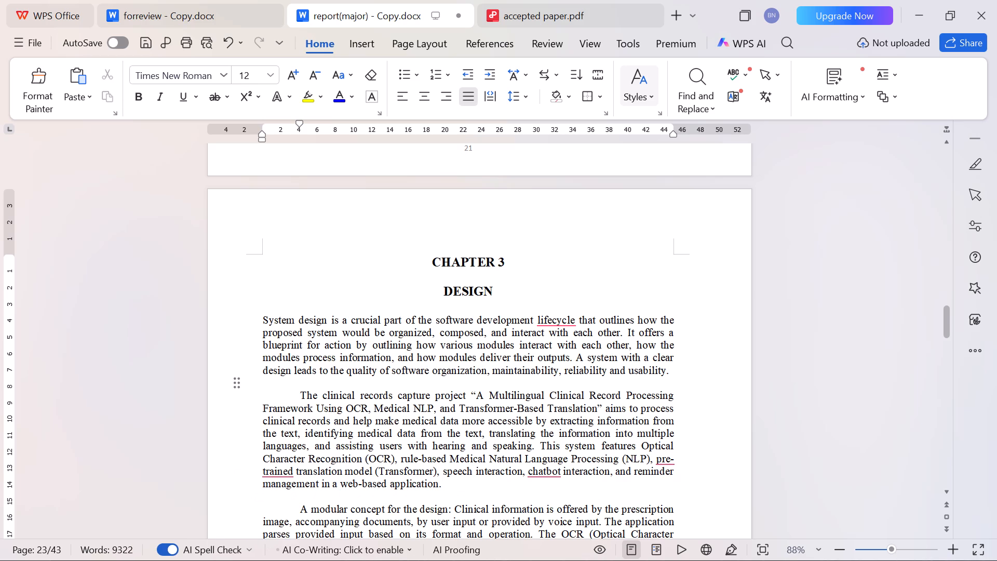
pyautogui.moveTo(261, 319); pyautogui.dragTo(406, 421)
pyautogui.scroll(-4, 406, 421)
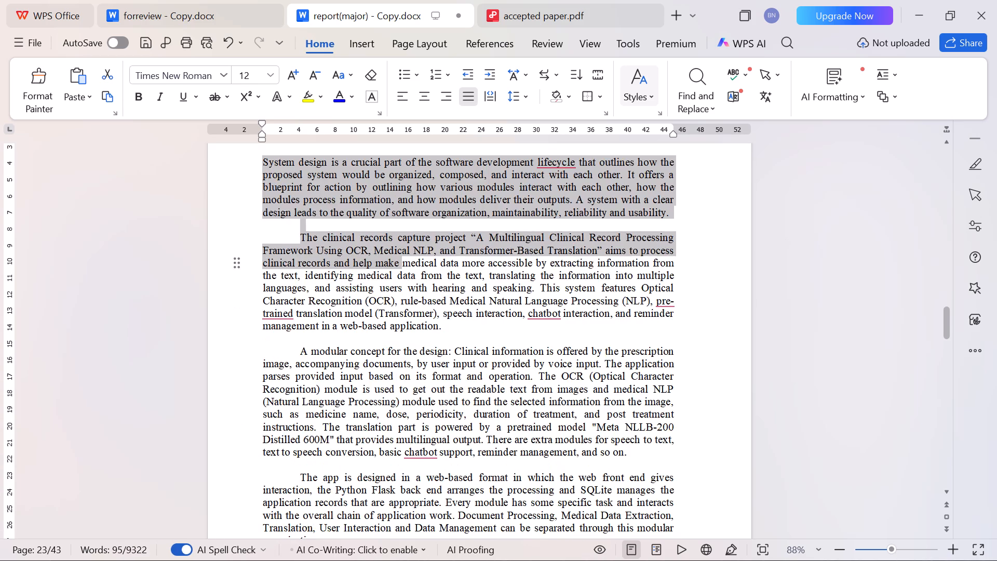
pyautogui.moveTo(406, 421); pyautogui.dragTo(590, 411)
pyautogui.scroll(-5, 406, 421)
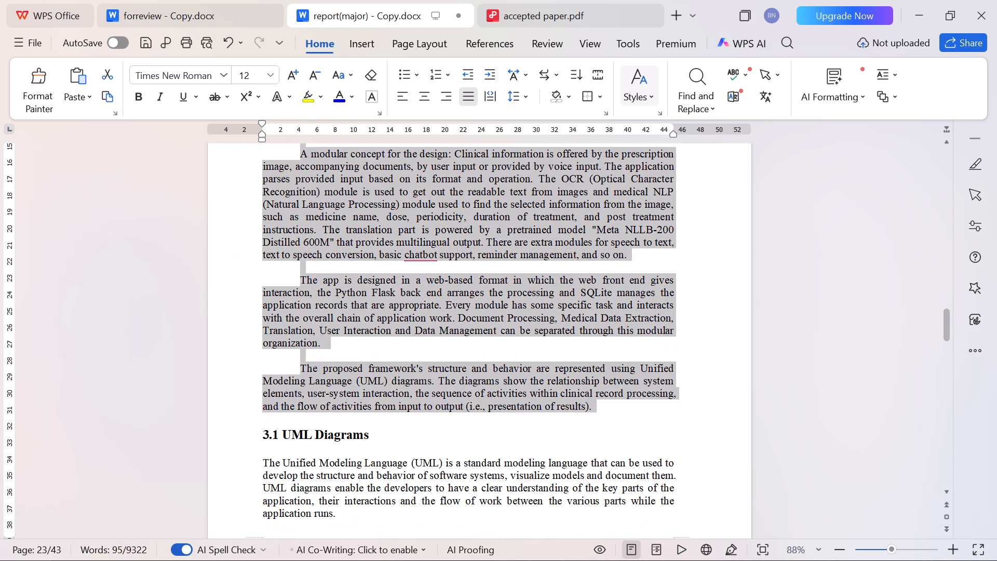
pyautogui.moveTo(590, 411); pyautogui.dragTo(461, 406)
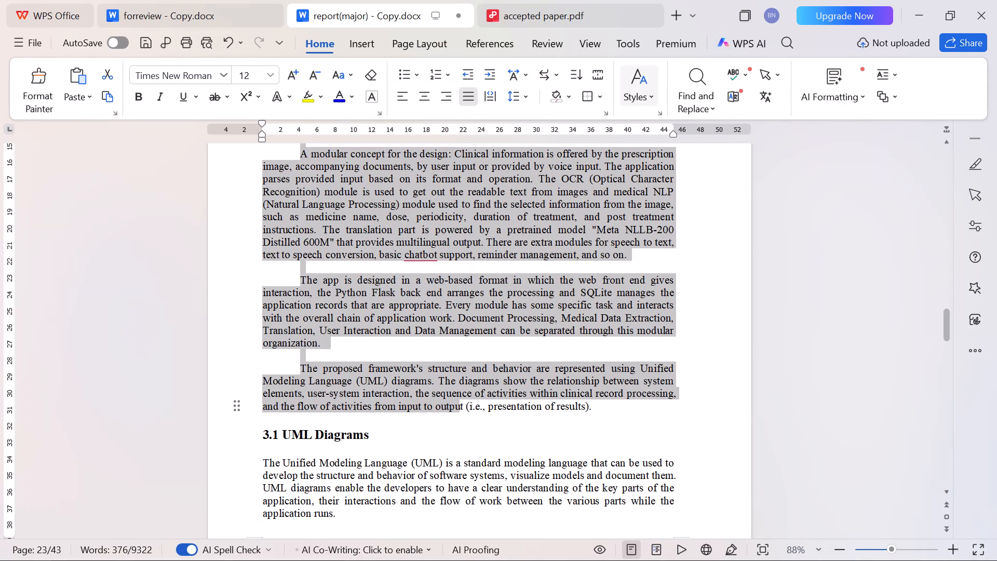
pyautogui.moveTo(461, 406); pyautogui.dragTo(463, 400)
pyautogui.hotkey('ctrl', 'x')
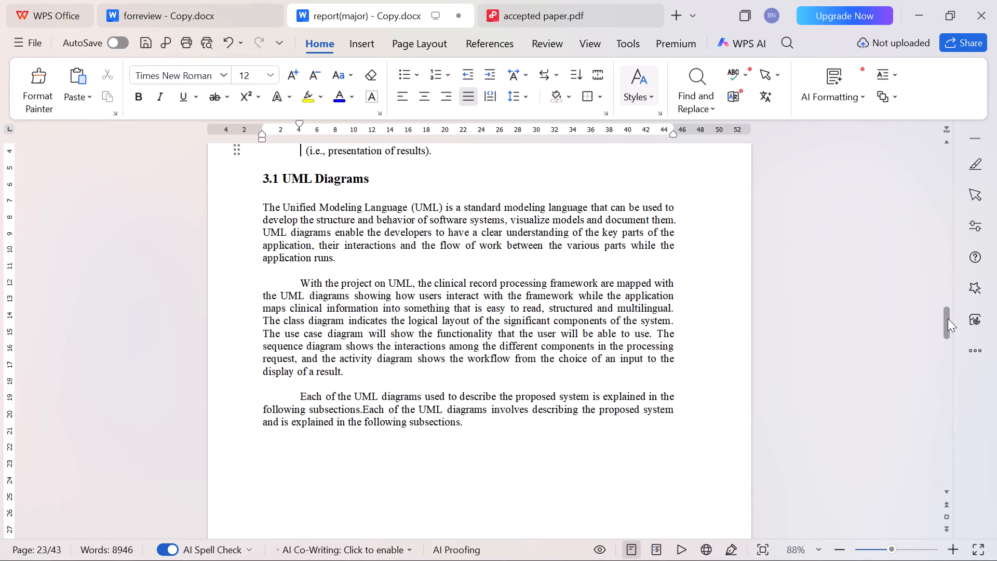
# Paste the cut design introduction on a new line below the "3.9 Design" heading.
pyautogui.moveTo(948, 318); pyautogui.dragTo(945, 362)
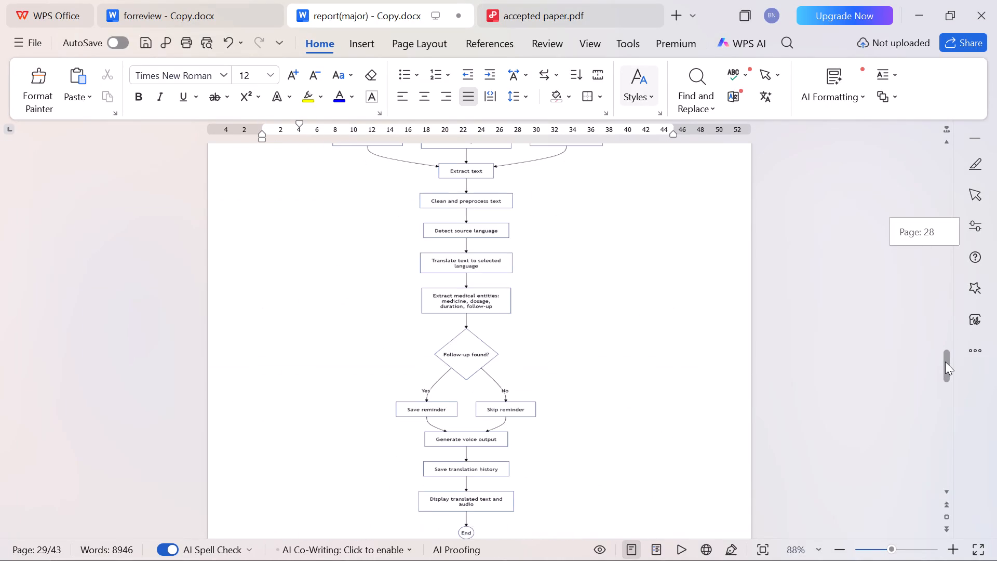
pyautogui.moveTo(945, 362); pyautogui.dragTo(944, 381)
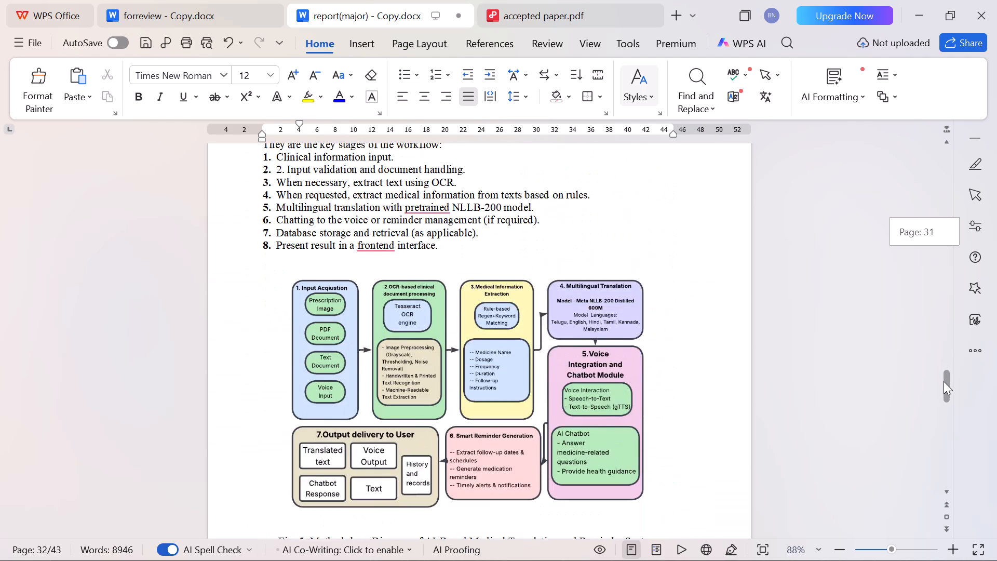
pyautogui.moveTo(944, 381); pyautogui.dragTo(939, 415)
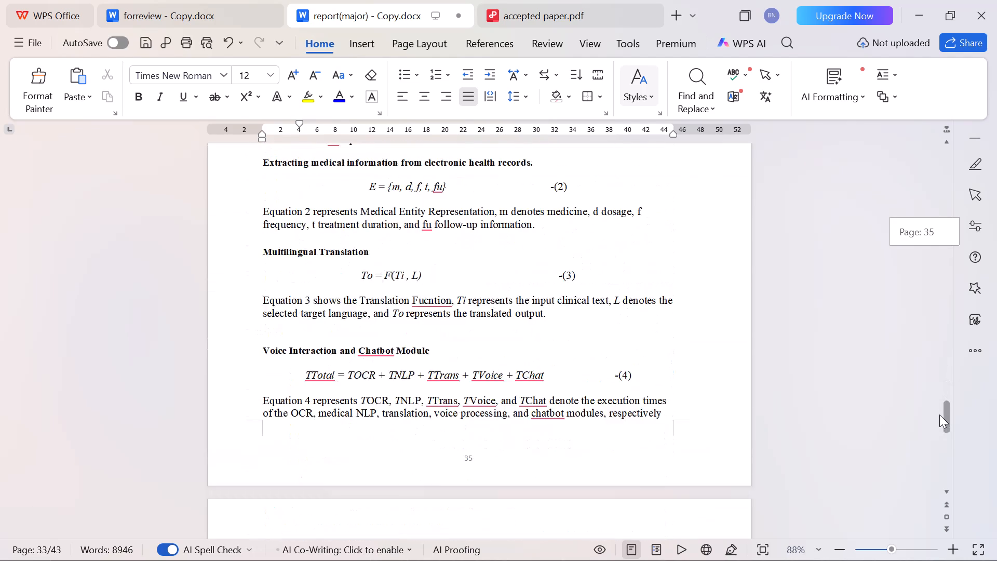
pyautogui.moveTo(939, 415); pyautogui.dragTo(939, 419)
pyautogui.scroll(3, 394, 317)
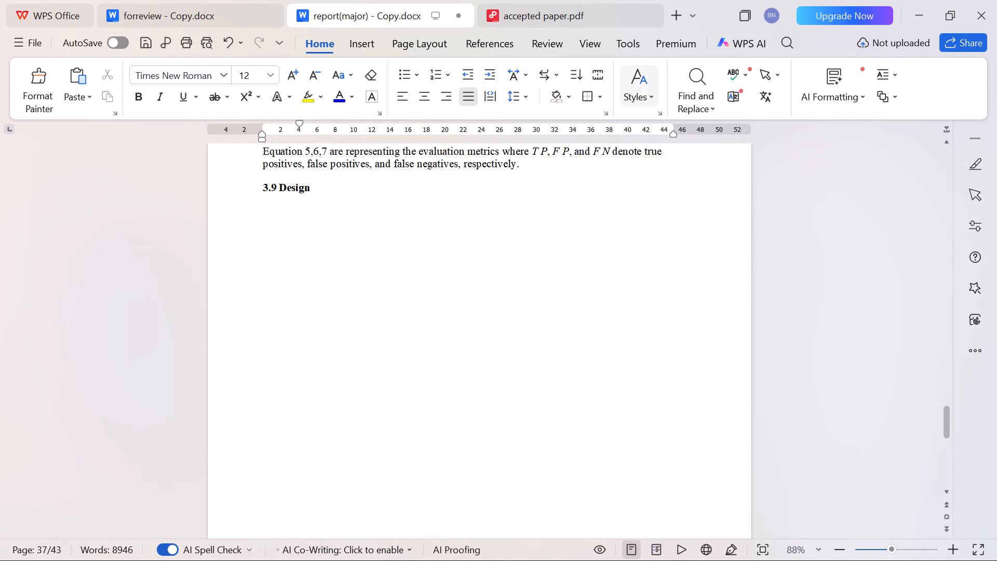
pyautogui.click(316, 185)
pyautogui.press('Return')
pyautogui.press('Return')
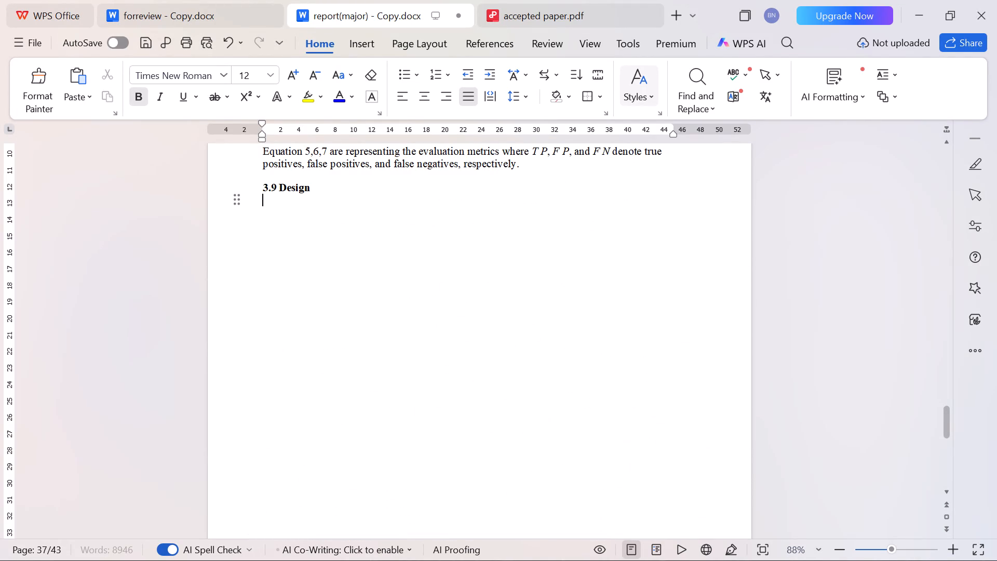
pyautogui.hotkey('ctrl', 'v')
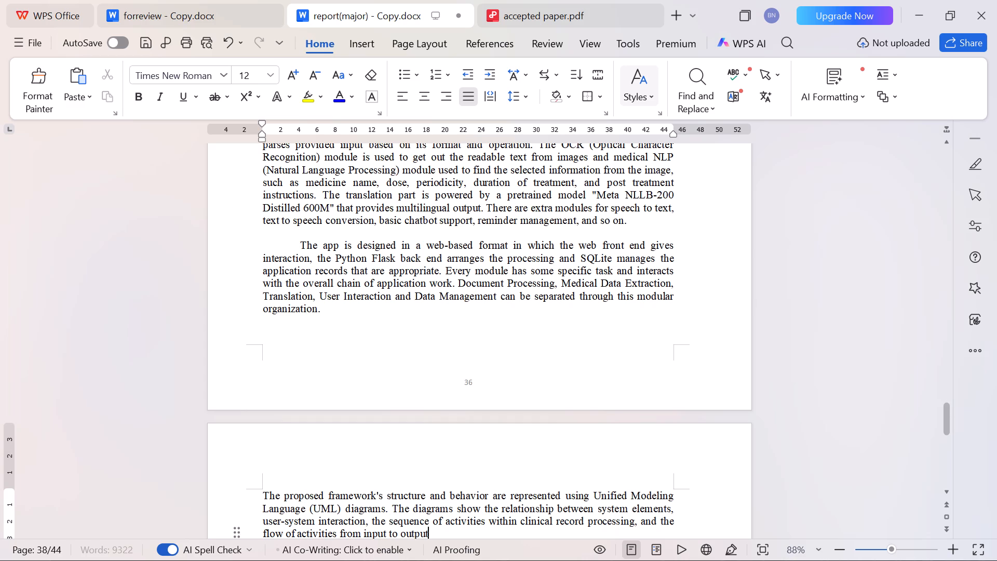
# Increase the line spacing of all the pasted paragraphs in section 3.9 Design.
pyautogui.scroll(-2, 415, 339)
pyautogui.moveTo(433, 454); pyautogui.dragTo(332, 296)
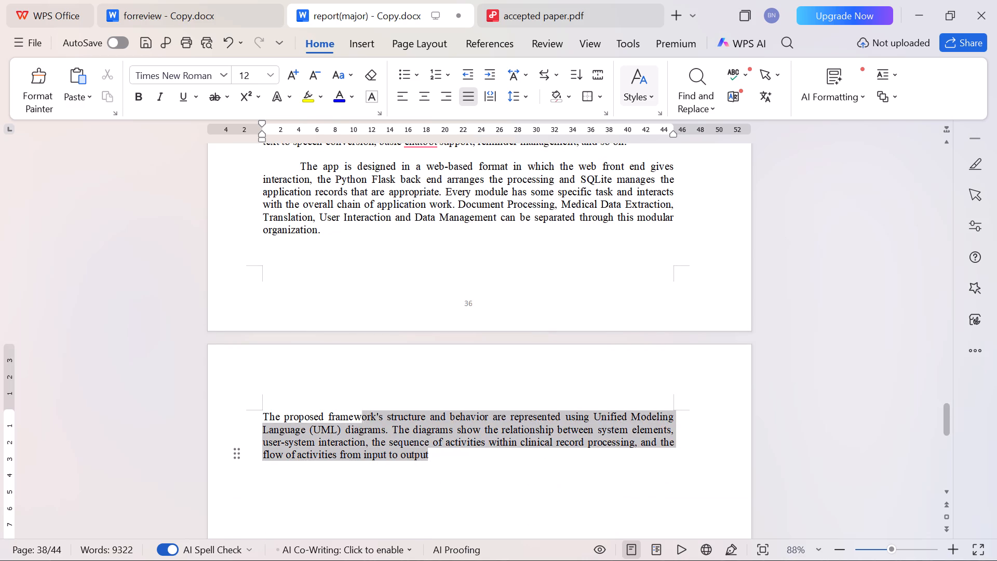
pyautogui.moveTo(332, 296); pyautogui.dragTo(253, 326)
pyautogui.scroll(12, 332, 296)
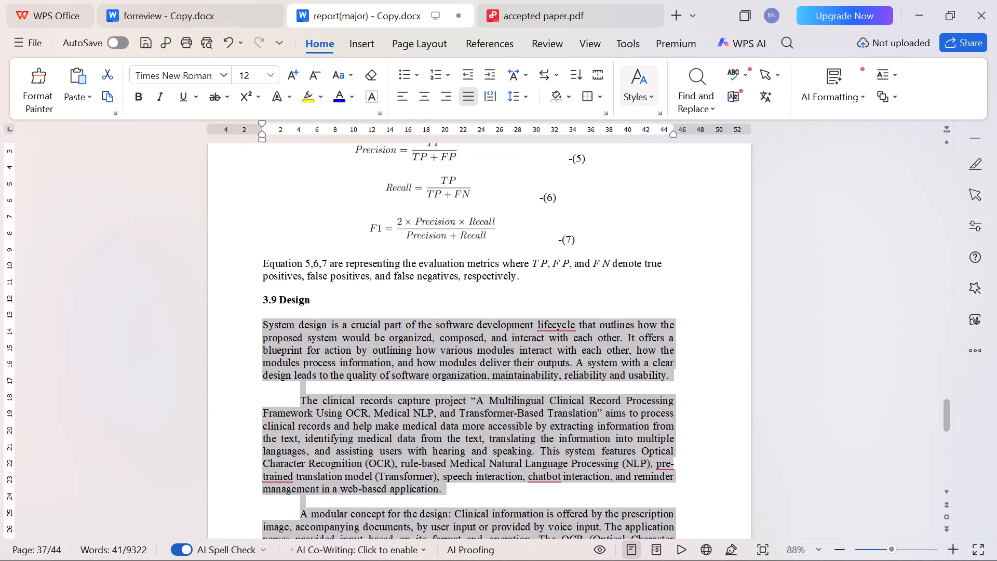
pyautogui.moveTo(253, 326); pyautogui.dragTo(252, 326)
pyautogui.click(269, 284)
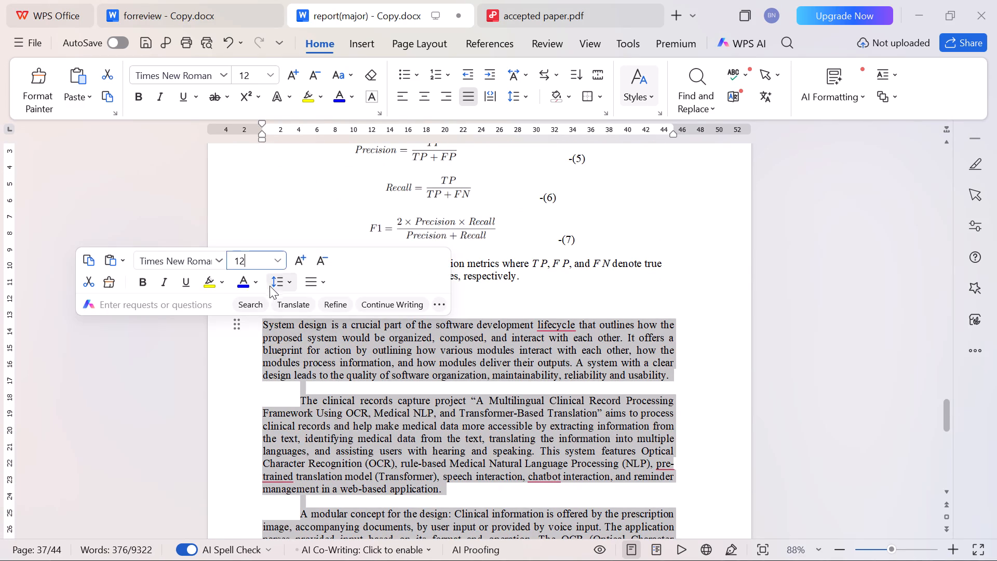
pyautogui.click(291, 338)
pyautogui.click(358, 395)
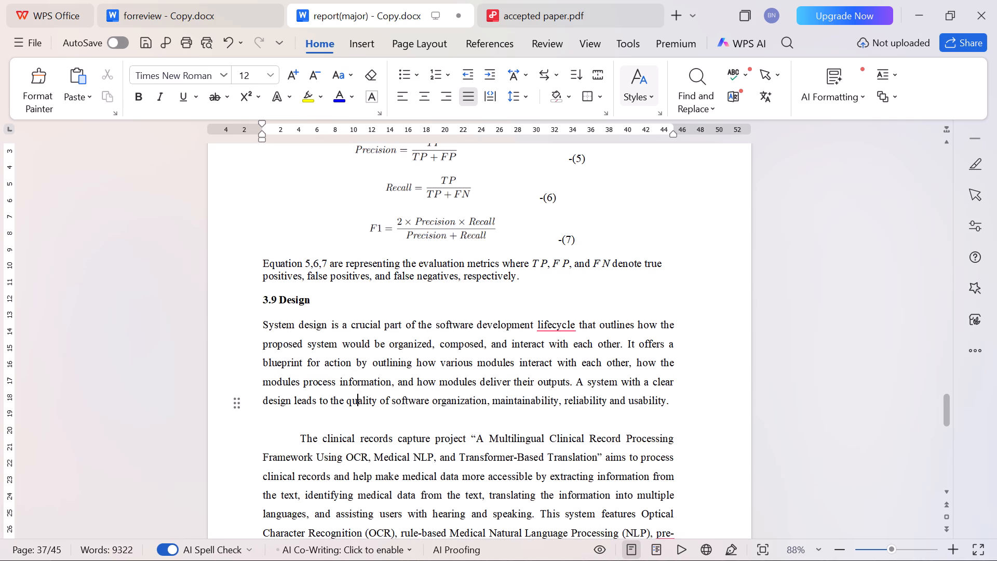
# Delete the opening "System design is a crucial part" paragraph and the extra blank line under the 3.9 Design heading.
pyautogui.moveTo(684, 398); pyautogui.dragTo(253, 328)
pyautogui.press('BackSpace')
pyautogui.press('BackSpace')
pyautogui.press('BackSpace')
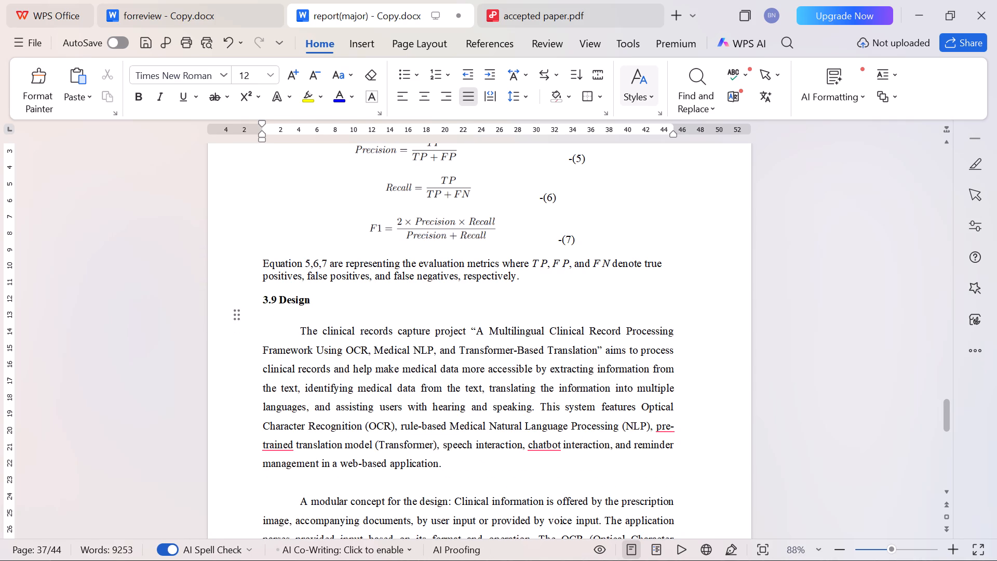
pyautogui.press('BackSpace')
pyautogui.press('Return')
# Remove the first-line indent from the "The clinical records capture project" paragraph, keeping it directly below the 3.9 Design heading.
pyautogui.click(298, 324)
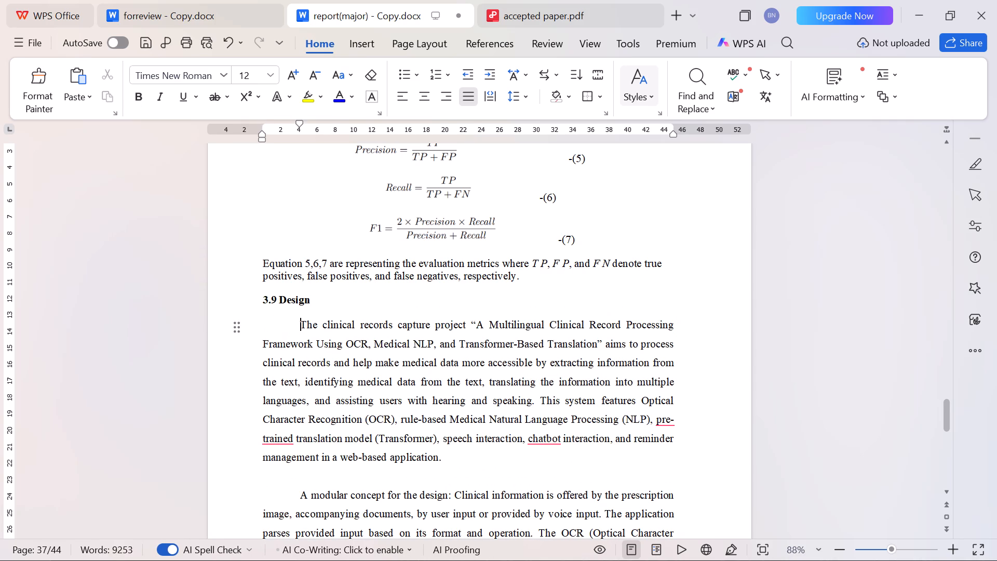
pyautogui.press('Return')
pyautogui.press('BackSpace')
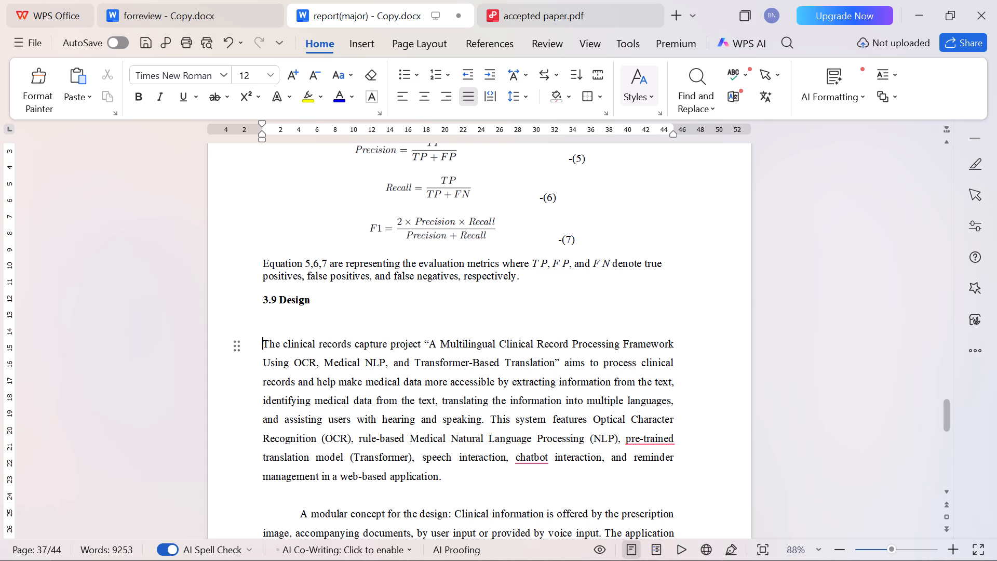
pyautogui.press('BackSpace')
# Delete the blank lines between the paragraphs of section 3.9 Design.
pyautogui.click(500, 448)
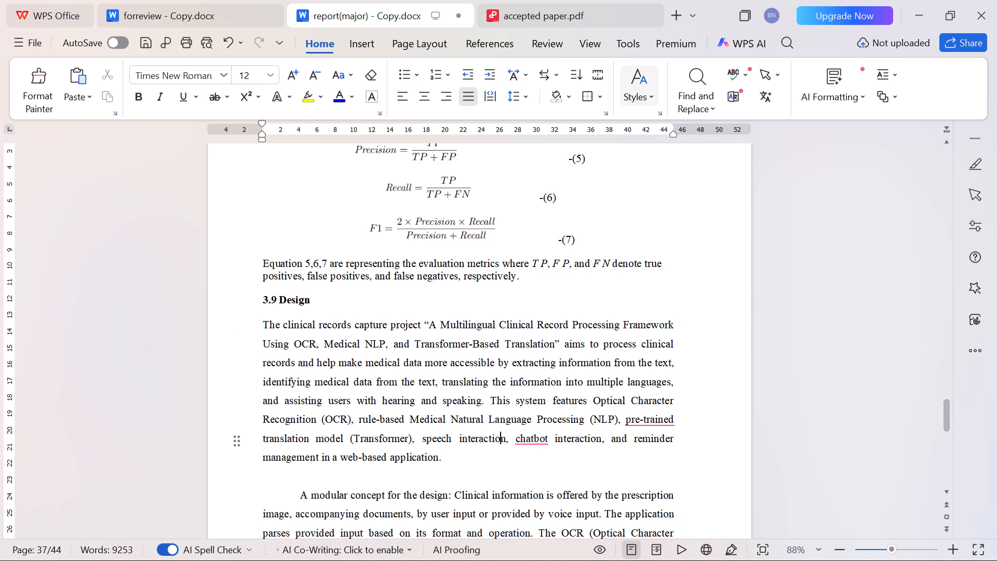
pyautogui.click(486, 460)
pyautogui.press('Delete')
pyautogui.scroll(-4, 485, 460)
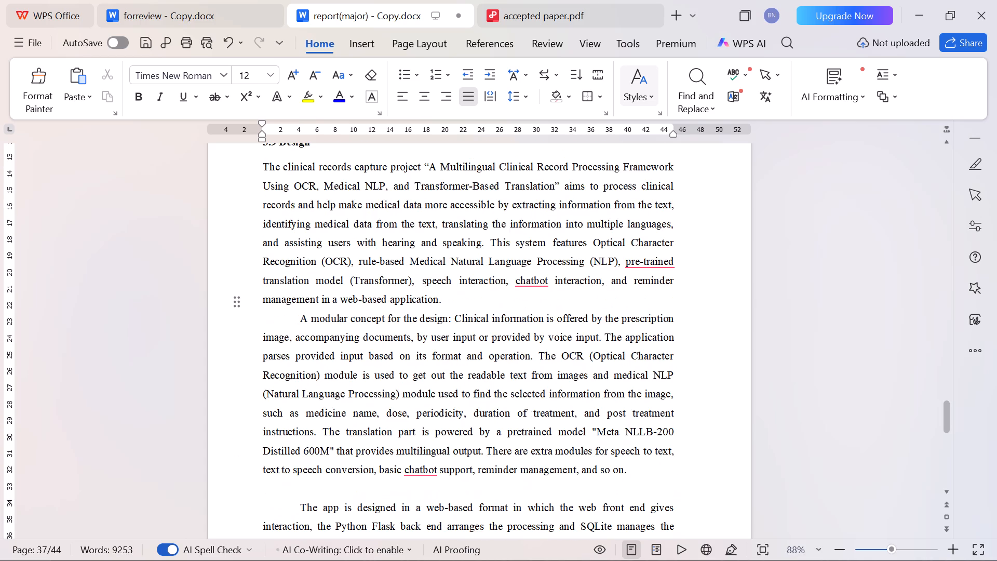
pyautogui.scroll(-2, 486, 460)
pyautogui.click(643, 390)
pyautogui.press('Delete')
pyautogui.scroll(-2, 642, 390)
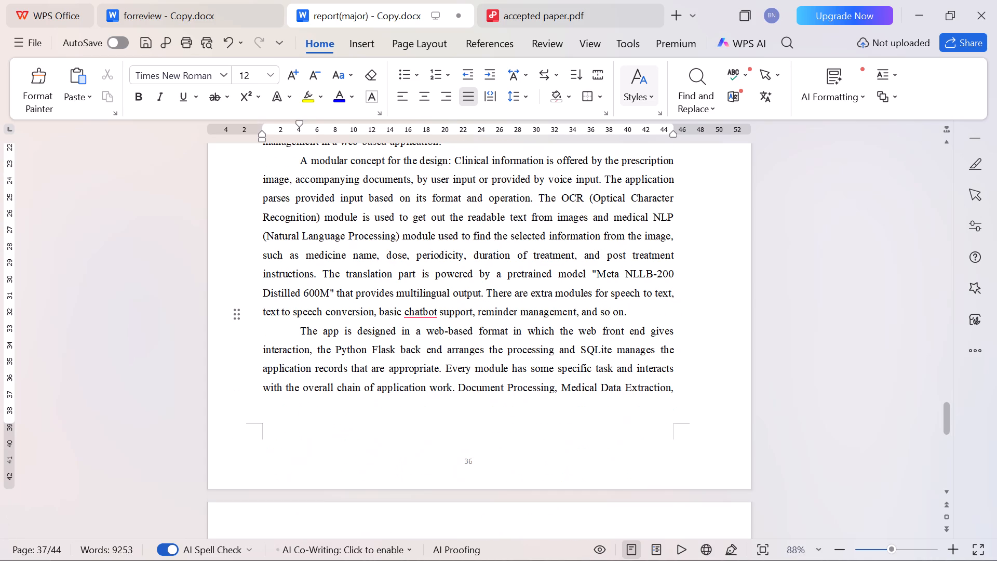
pyautogui.click(680, 391)
pyautogui.press('Delete')
pyautogui.scroll(-4, 680, 391)
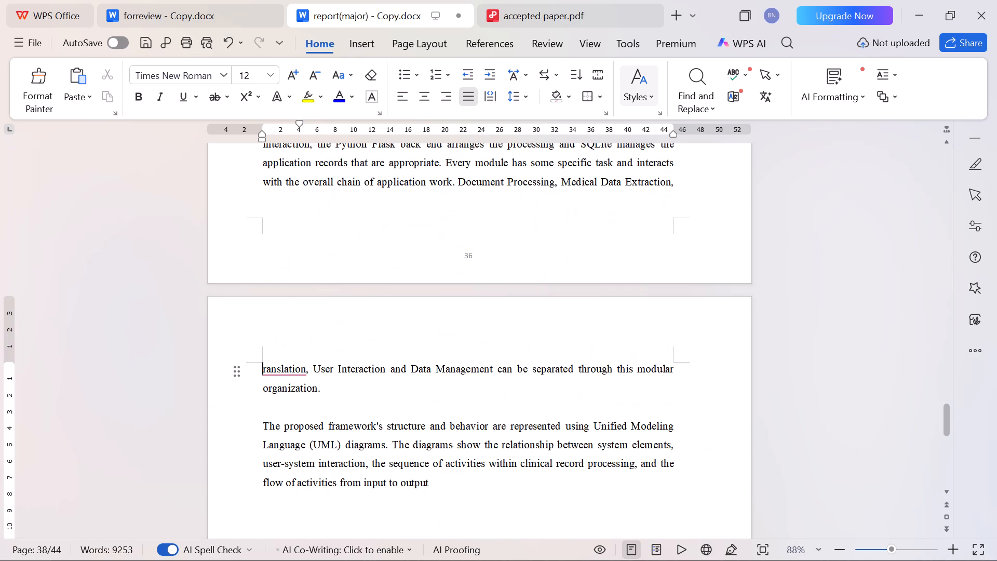
pyautogui.click(580, 403)
pyautogui.press('Delete')
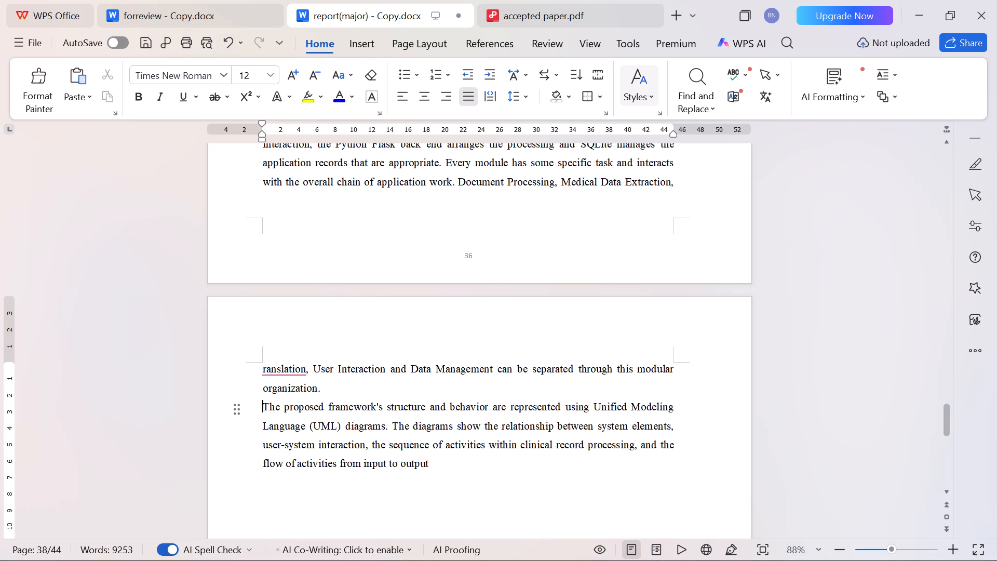
# Insert the missing initial "t" of "translation" at the start of the page following page 36.
pyautogui.click(262, 365)
pyautogui.press('t')
# Indent the first line of the "The proposed framework's structure and behavior" paragraph to match the other section 3.9 paragraphs.
pyautogui.click(263, 406)
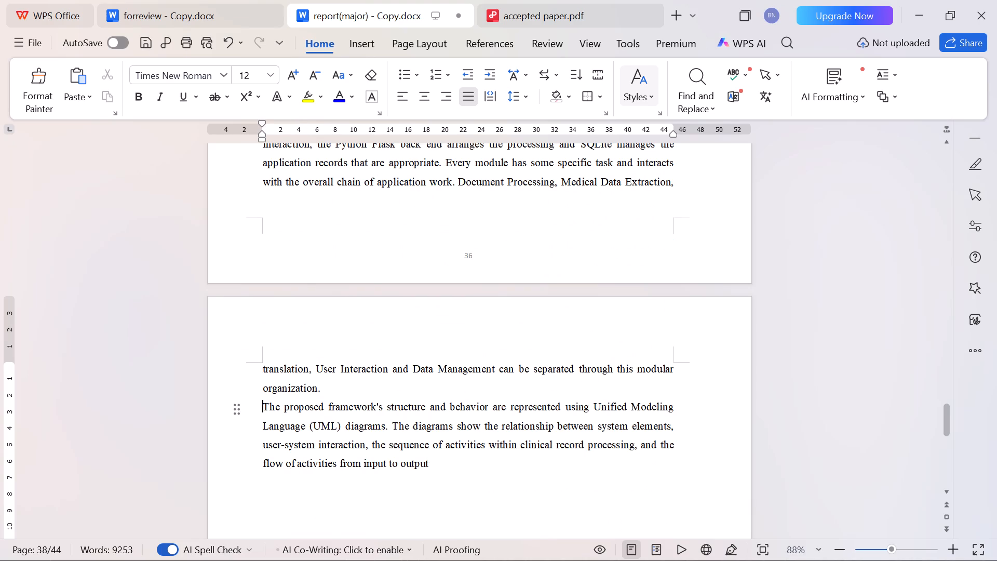
pyautogui.press('Tab')
pyautogui.scroll(-9, 459, 449)
pyautogui.scroll(4, 459, 451)
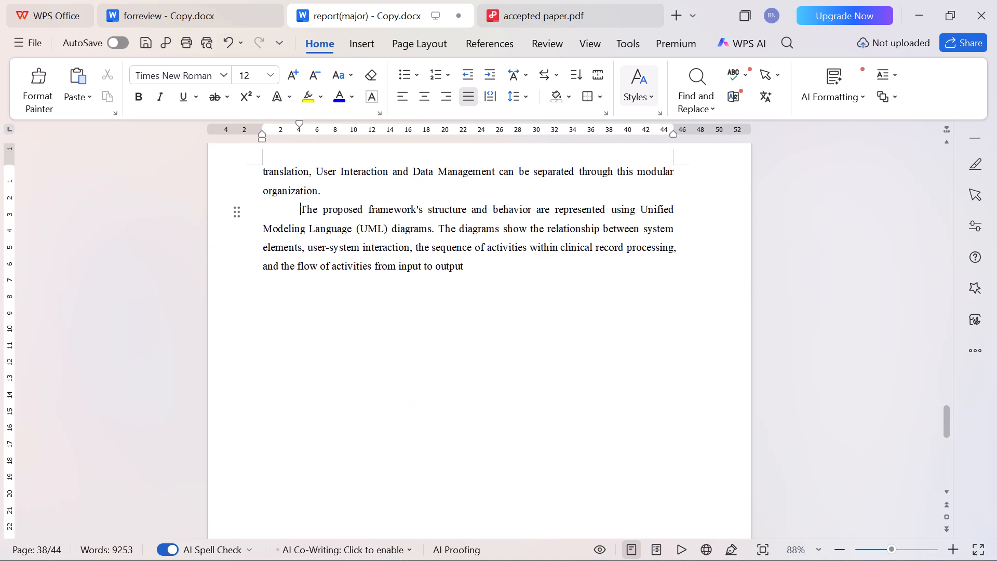
pyautogui.scroll(1, 460, 442)
pyautogui.click(503, 313)
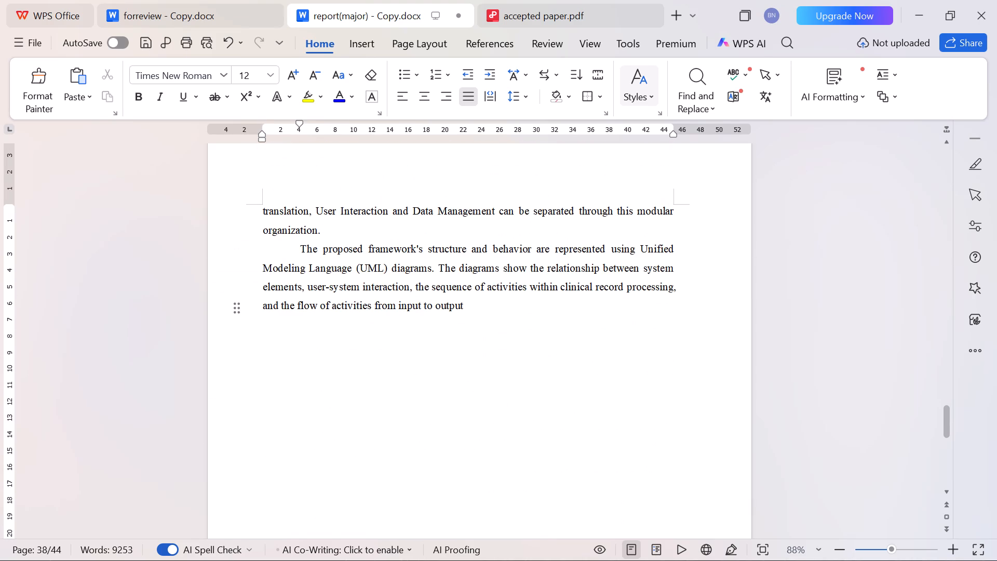
# Add the heading text "3.9.1 UML Diagrams" below the last paragraph of section 3.9, leaving one blank line above it.
pyautogui.press('Return')
pyautogui.press('Return')
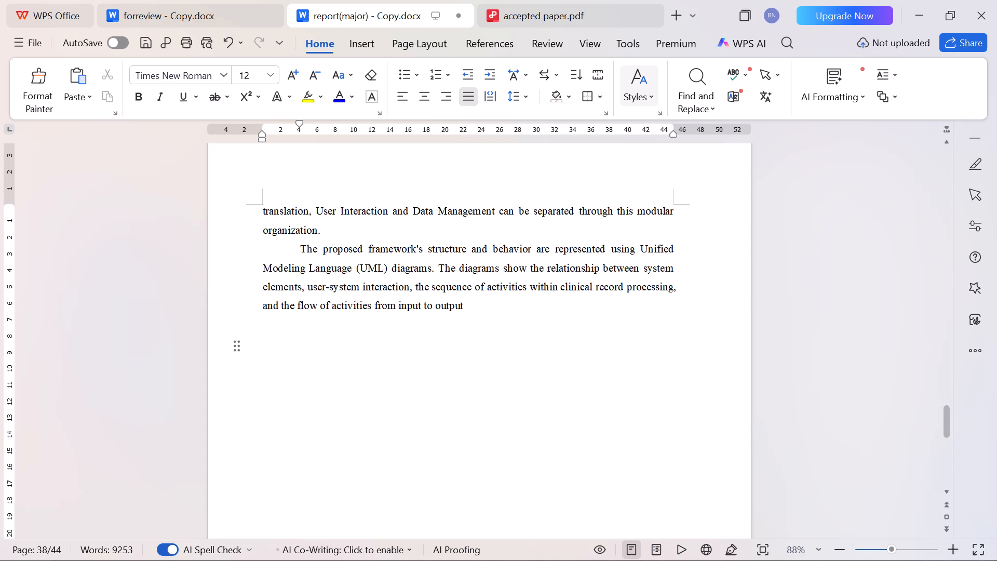
pyautogui.press('BackSpace')
pyautogui.write('3.')
pyautogui.write('9.1')
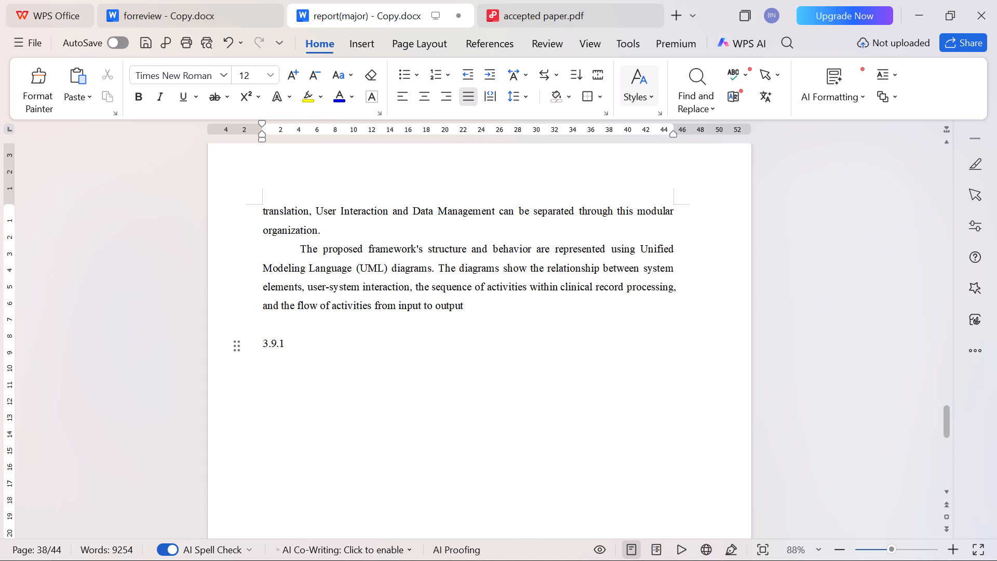
pyautogui.press('space')
pyautogui.write('UML Diagrams')
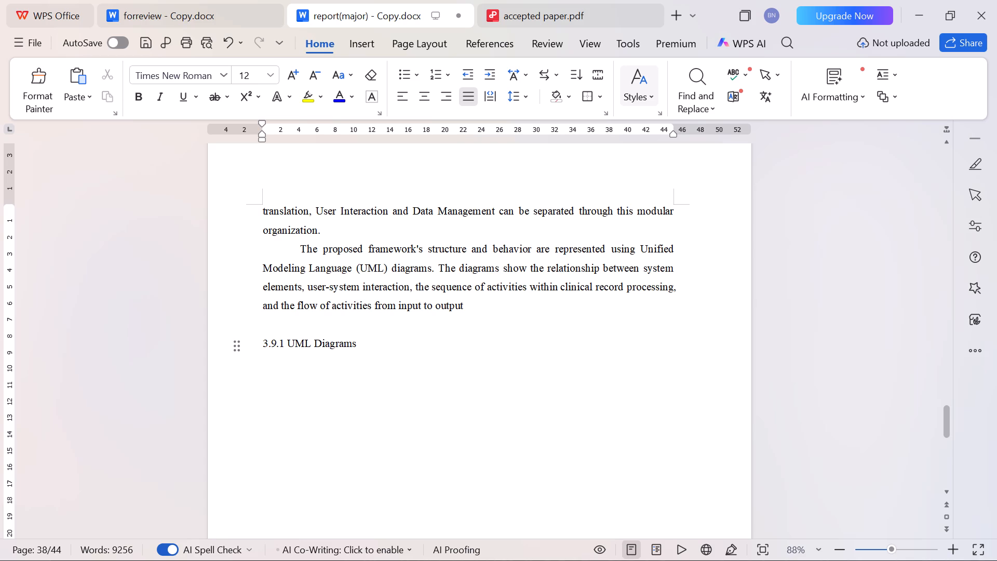
# Move the three body paragraphs of Chapter 3's section 3.1 UML Diagrams to directly below the 3.9.1 UML Diagrams heading.
pyautogui.moveTo(946, 423); pyautogui.dragTo(945, 336)
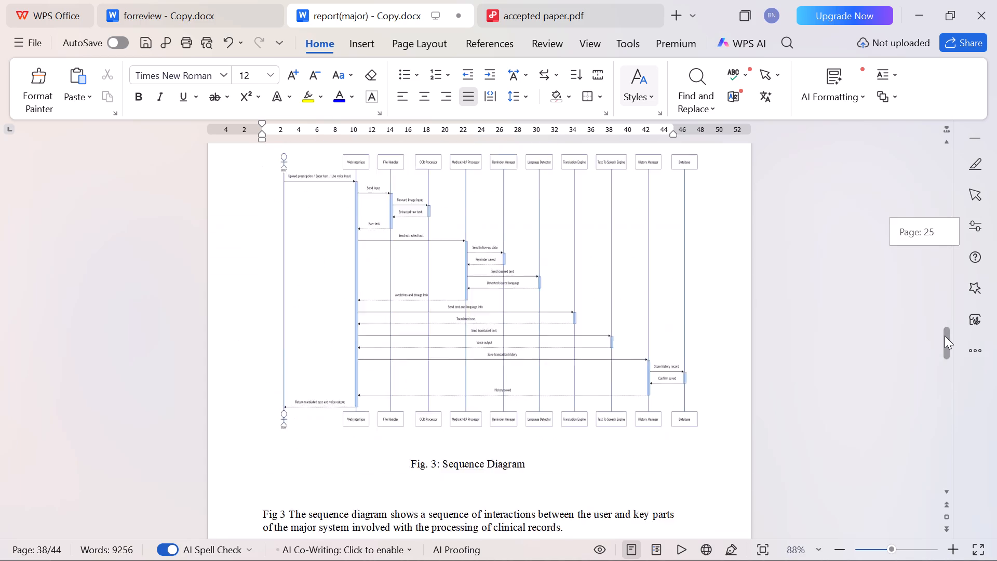
pyautogui.moveTo(945, 336); pyautogui.dragTo(944, 322)
pyautogui.scroll(7, 659, 424)
pyautogui.scroll(-4, 646, 423)
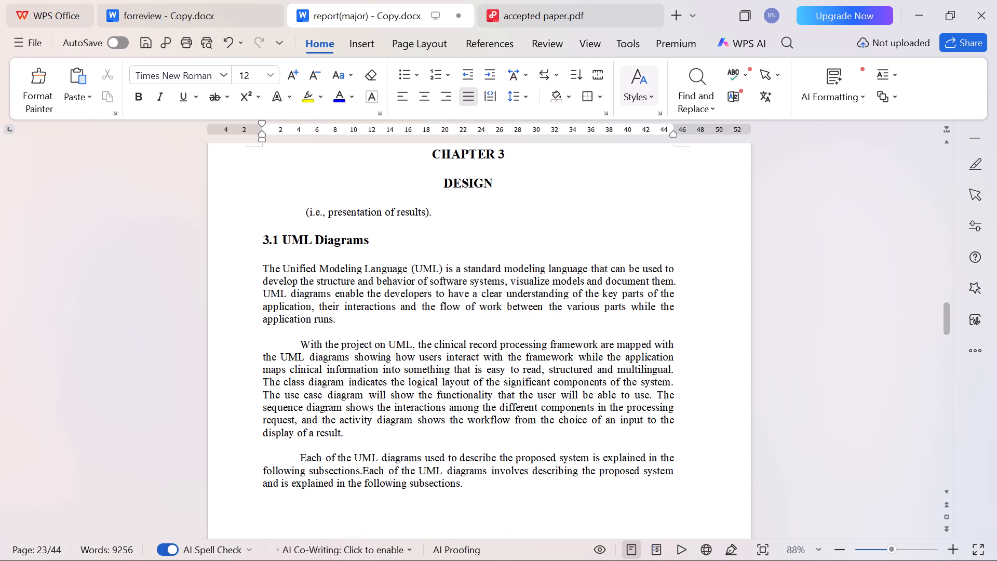
pyautogui.moveTo(261, 266); pyautogui.dragTo(468, 484)
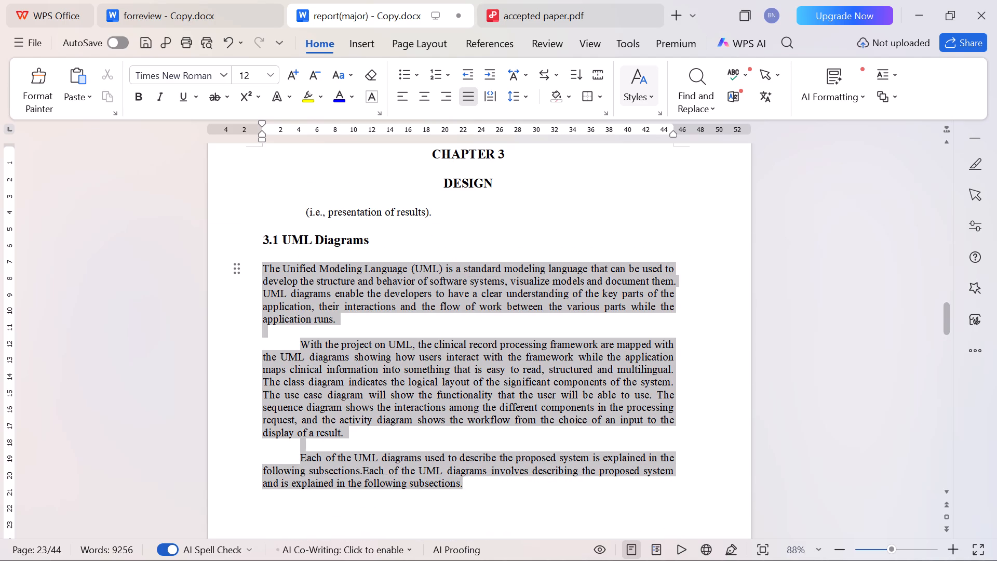
pyautogui.moveTo(468, 484); pyautogui.dragTo(462, 485)
pyautogui.hotkey('ctrl', 'x')
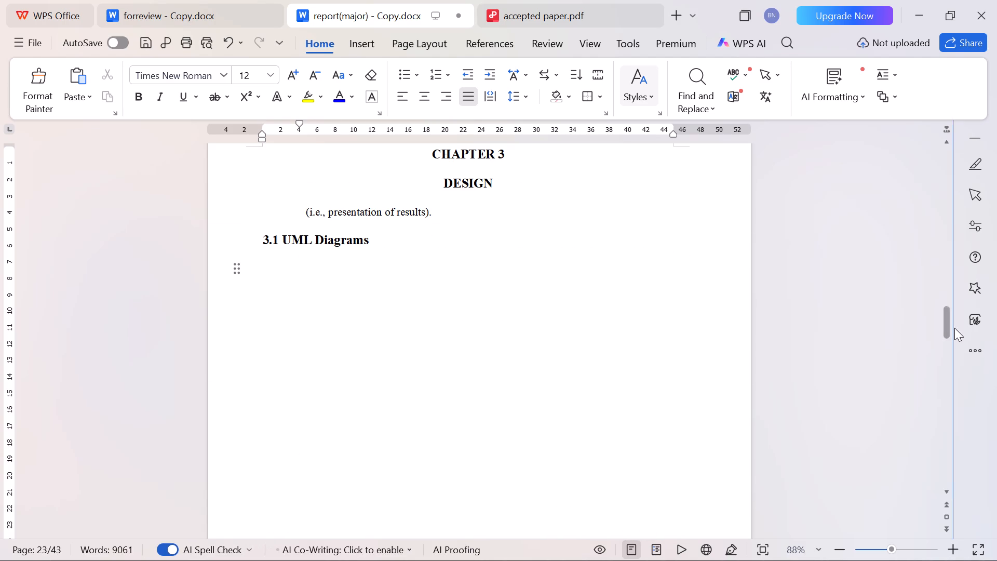
pyautogui.moveTo(947, 327); pyautogui.dragTo(936, 423)
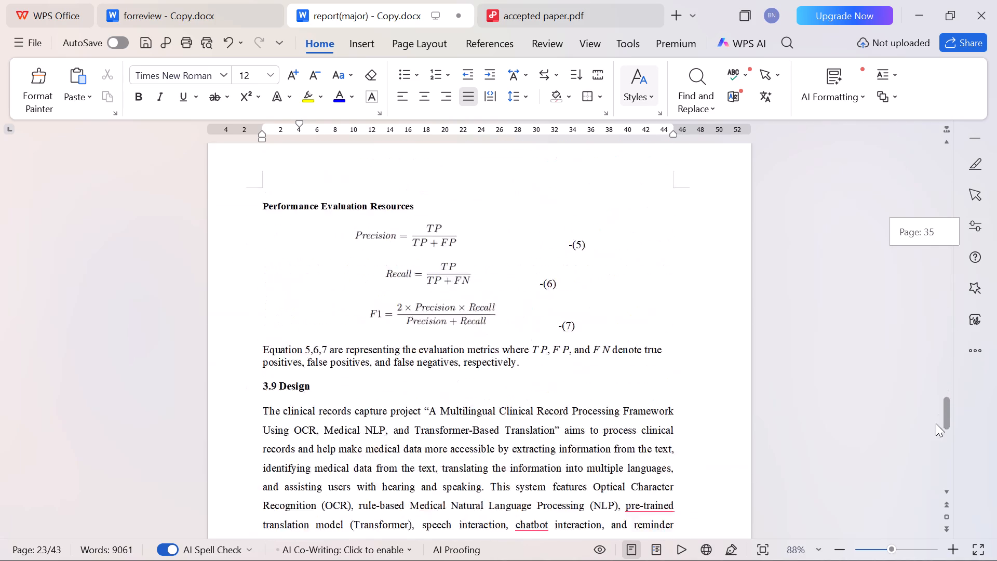
pyautogui.moveTo(936, 423); pyautogui.dragTo(933, 429)
pyautogui.scroll(9, 505, 322)
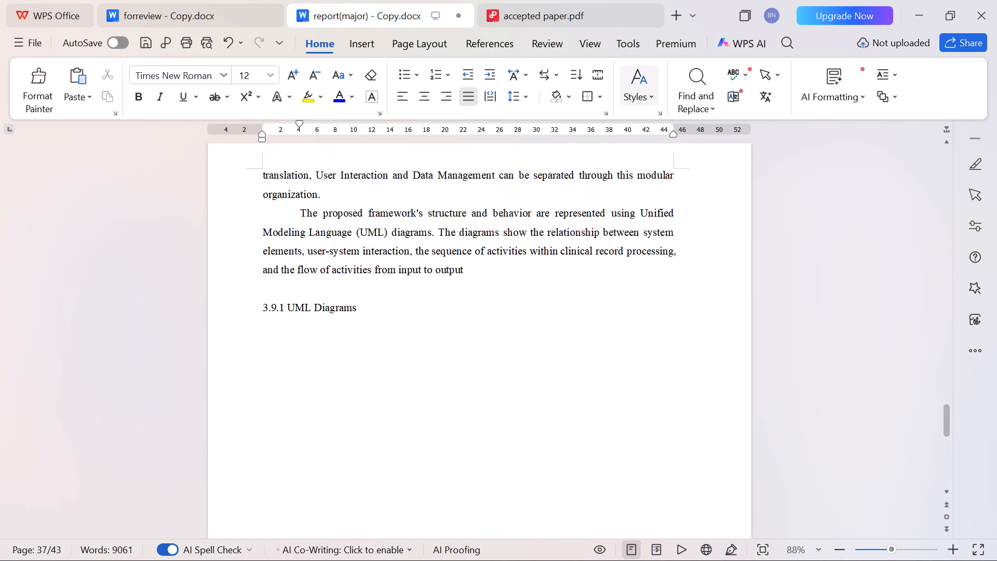
pyautogui.click(436, 310)
pyautogui.press('Return')
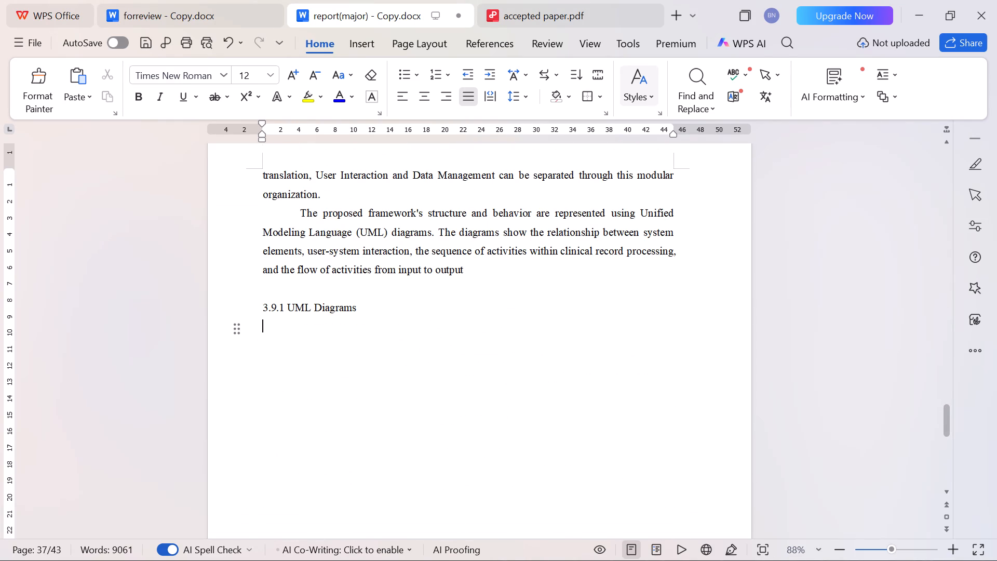
pyautogui.hotkey('ctrl', 'v')
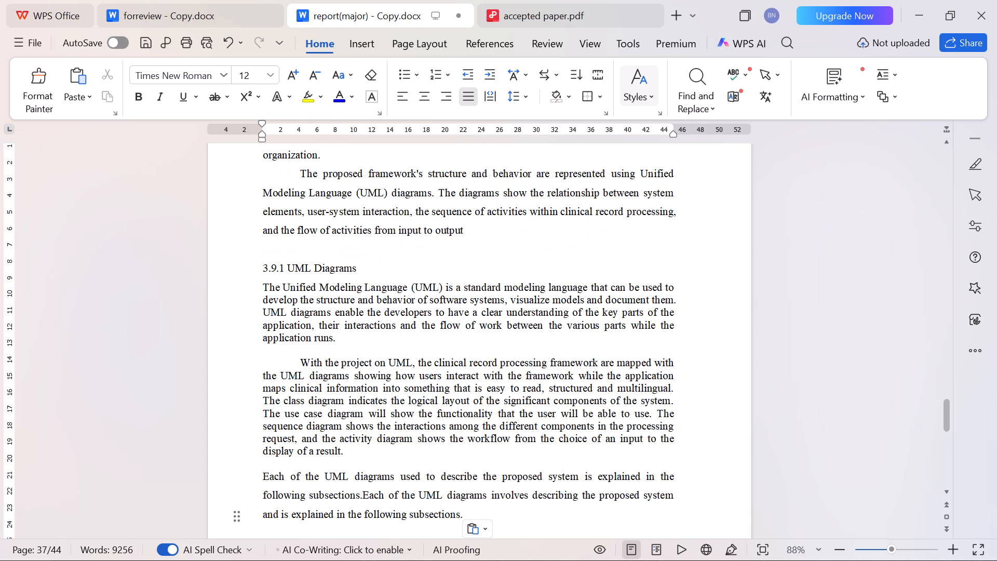
# Make the 3.9.1 UML Diagrams heading bold.
pyautogui.tripleClick(330, 267)
pyautogui.click(244, 225)
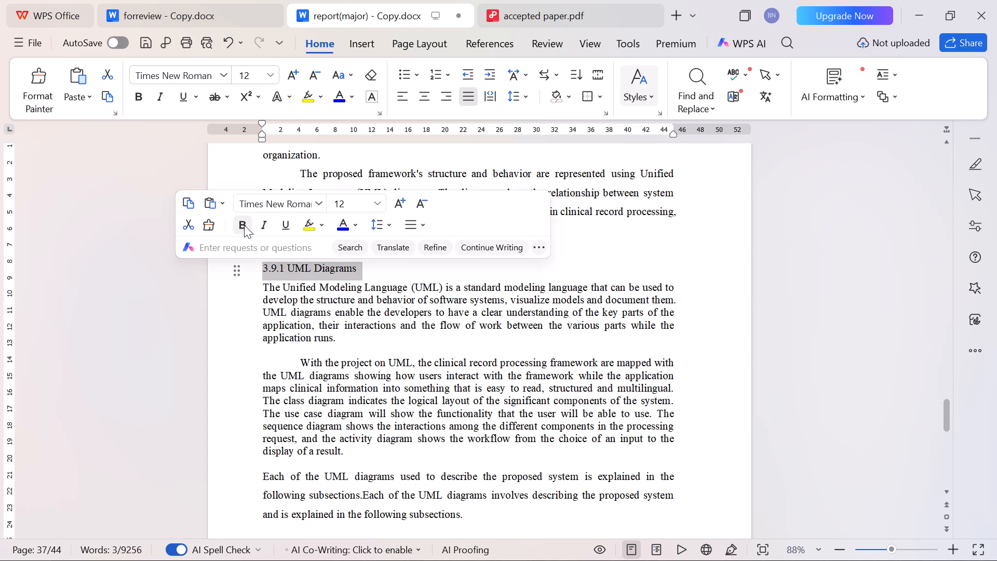
pyautogui.click(382, 335)
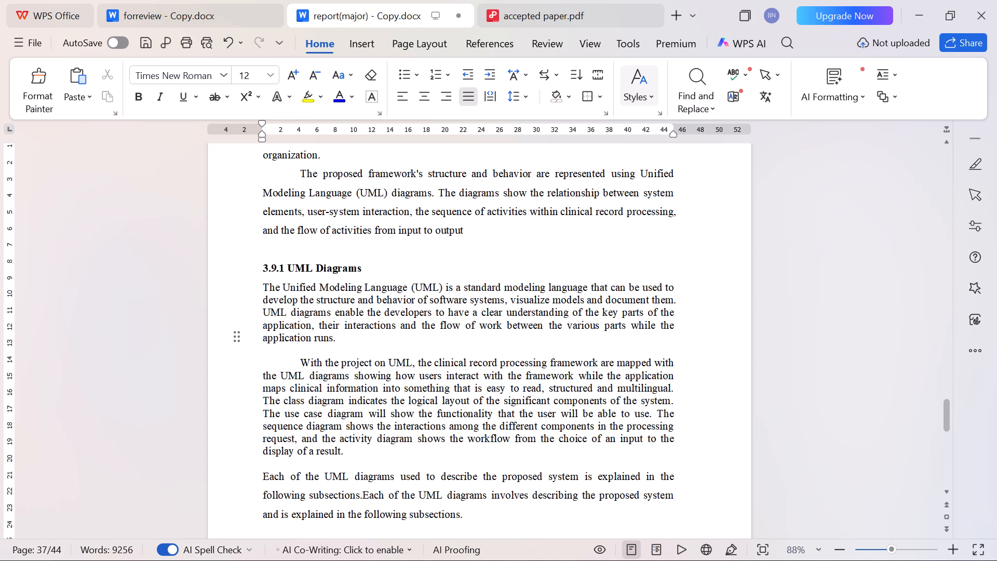
# Widen the line spacing of the first two paragraphs under 3.9.1 UML Diagrams to match the section 3.9 text.
pyautogui.moveTo(351, 448); pyautogui.dragTo(263, 290)
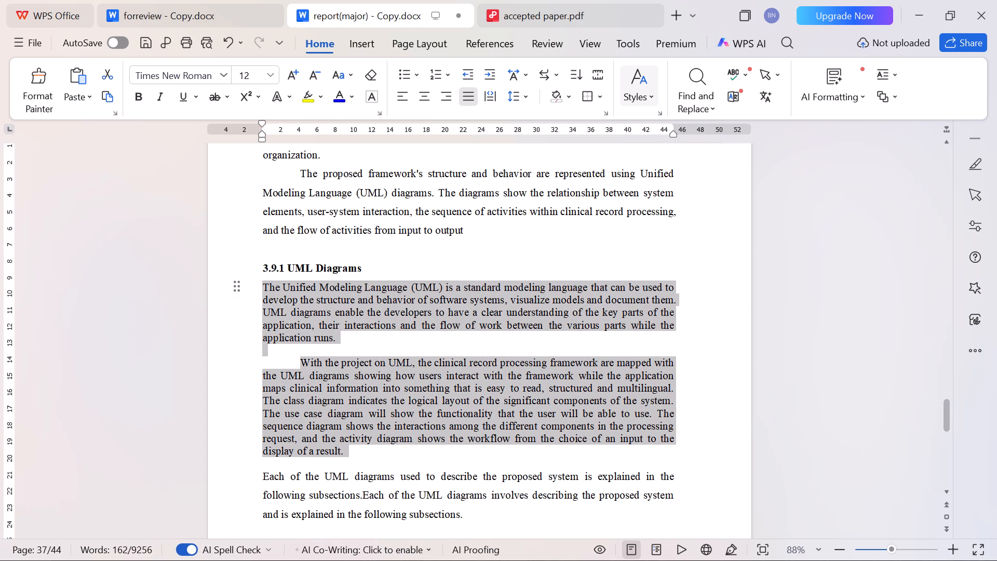
pyautogui.click(283, 245)
pyautogui.click(307, 314)
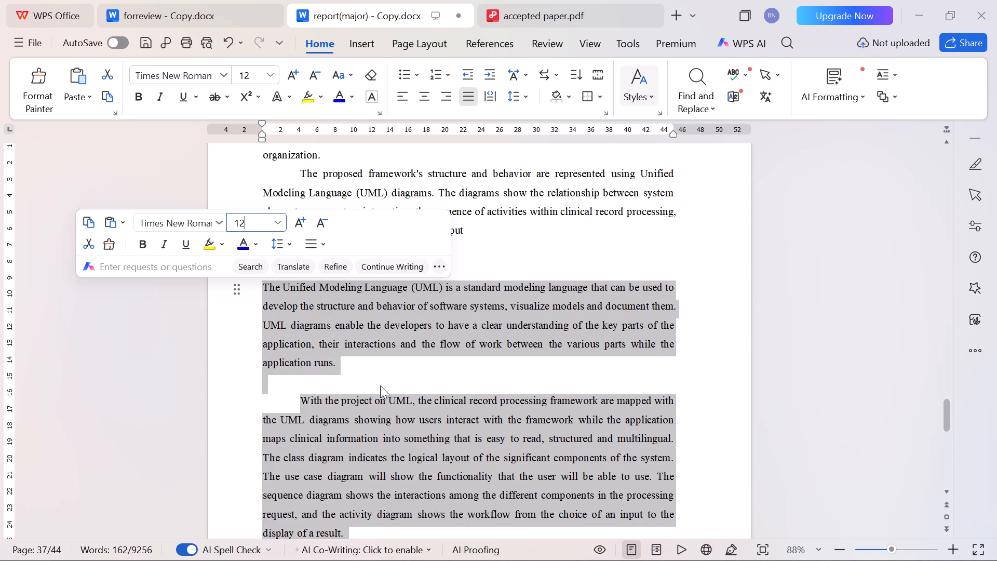
pyautogui.click(395, 409)
# Indent the first line of the "Each of the UML diagrams" paragraph to match the paragraph above it.
pyautogui.scroll(-4, 395, 409)
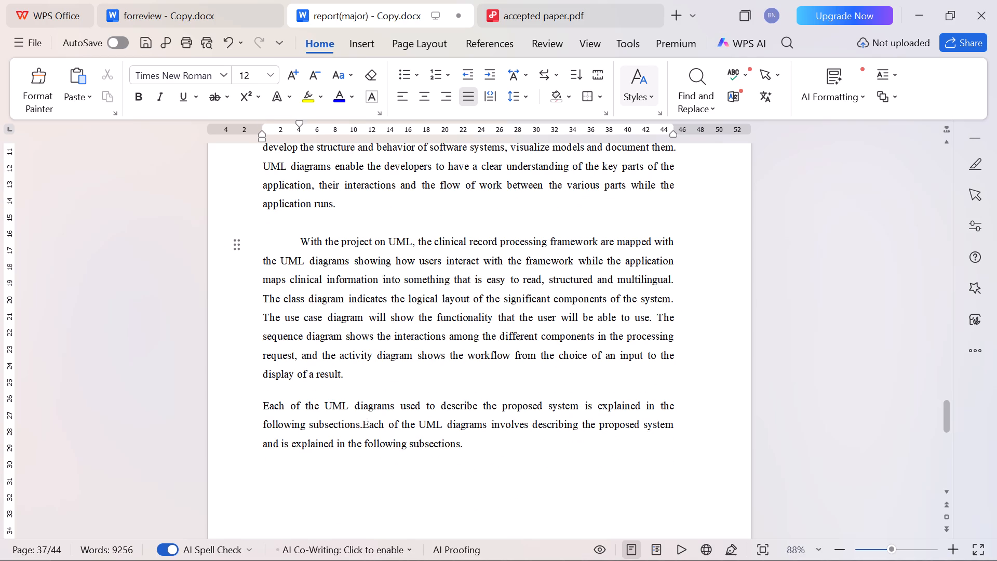
pyautogui.click(263, 407)
pyautogui.press('Tab')
# Delete the blank lines between the three paragraphs of section 3.9.1, keeping the word "interactions" intact.
pyautogui.click(353, 373)
pyautogui.press('Delete')
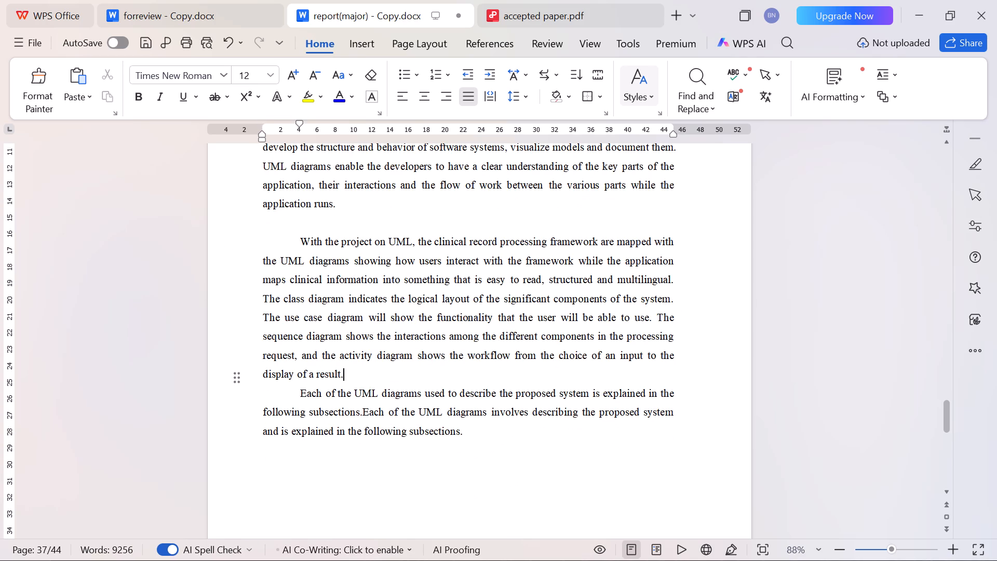
pyautogui.scroll(2, 387, 413)
pyautogui.click(363, 275)
pyautogui.press('Delete')
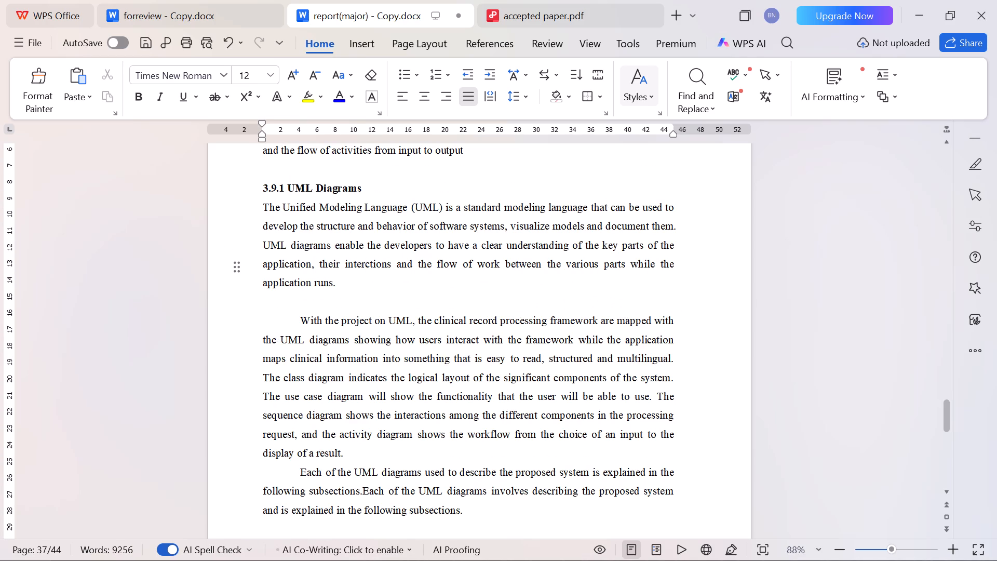
pyautogui.press('a')
pyautogui.click(370, 285)
pyautogui.press('Delete')
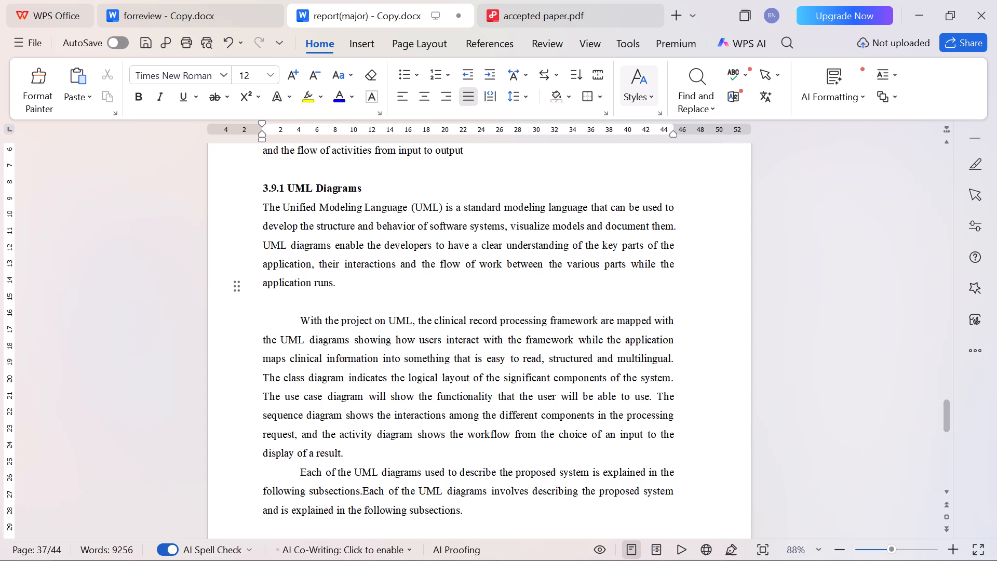
# Review the text and layout of sections 3.9 Design and 3.9.1 UML Diagrams.
pyautogui.scroll(-8, 475, 412)
pyautogui.scroll(7, 475, 412)
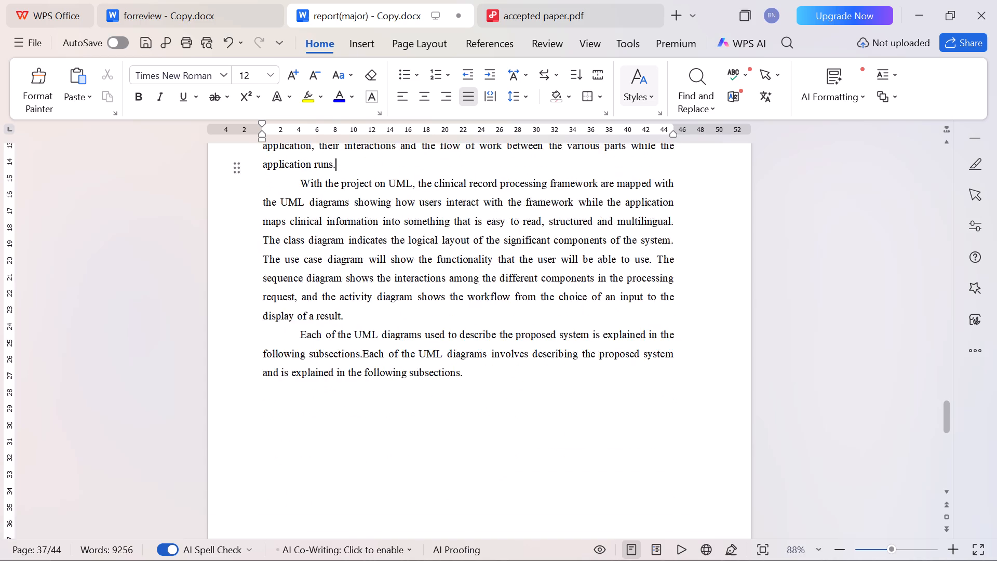
pyautogui.scroll(8, 475, 412)
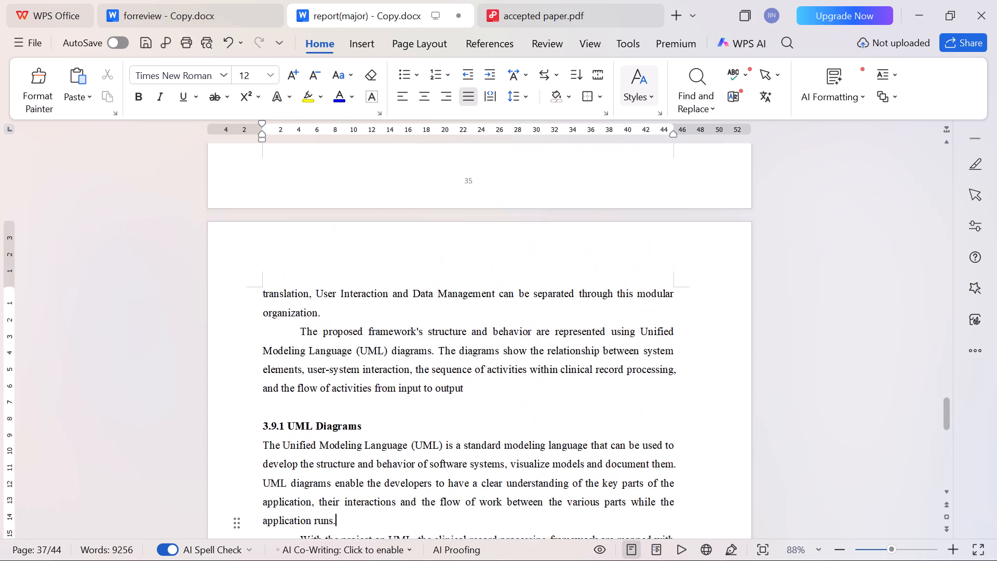
pyautogui.scroll(10, 475, 412)
pyautogui.scroll(-2, 475, 412)
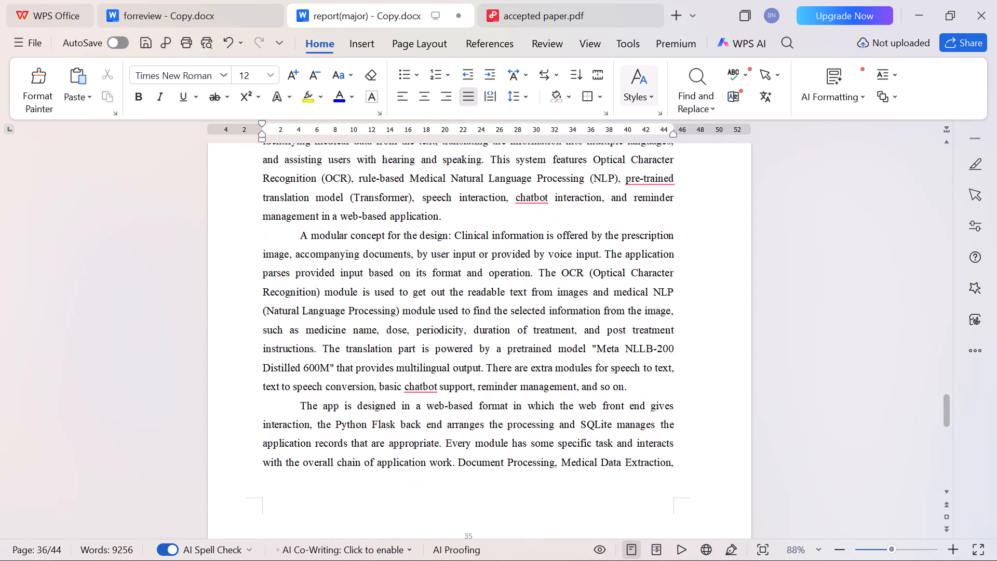
pyautogui.scroll(-4, 475, 412)
pyautogui.scroll(4, 475, 412)
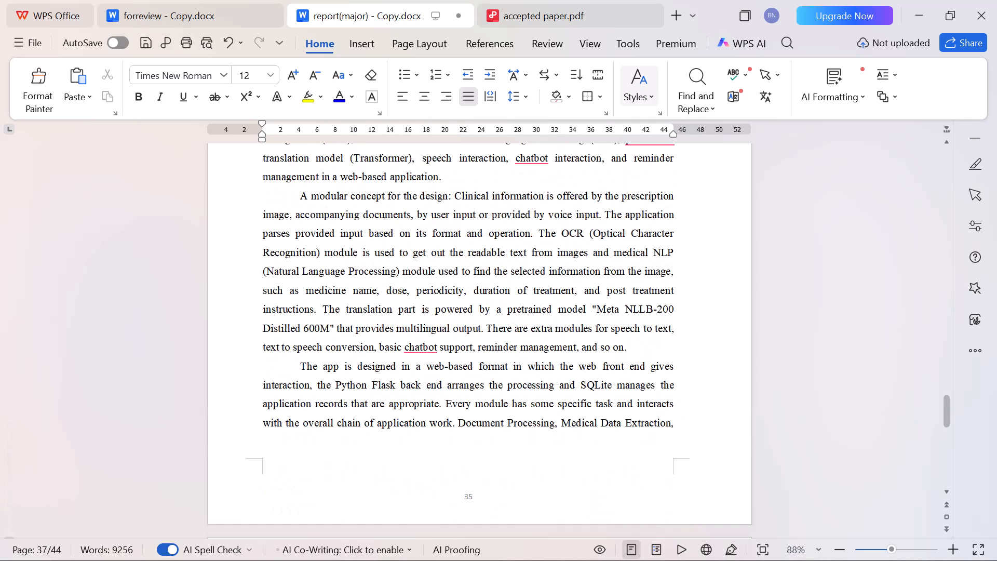
pyautogui.scroll(1, 475, 412)
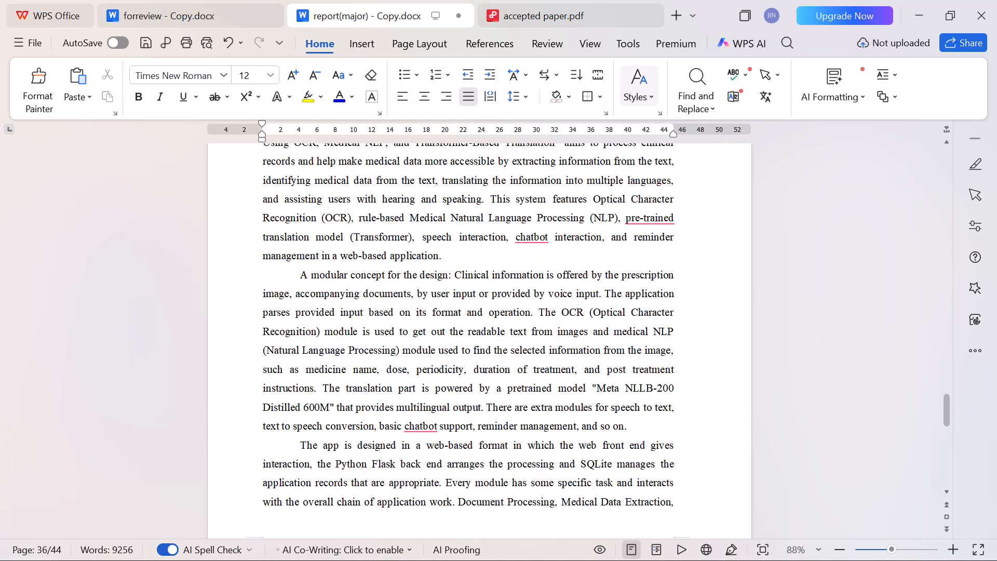
pyautogui.scroll(4, 475, 412)
pyautogui.scroll(-7, 475, 412)
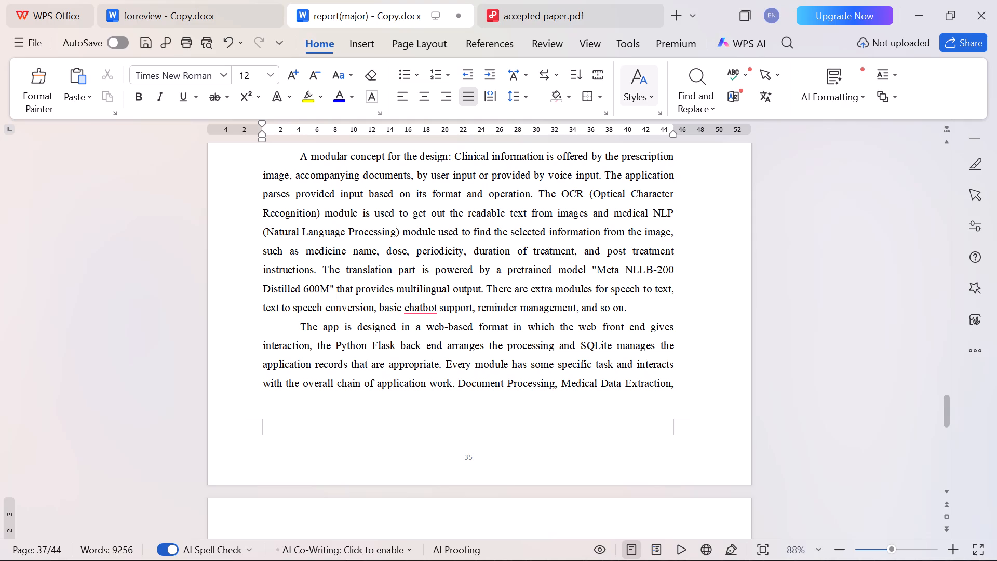
# Delete the "The app is designed in a web-based format" paragraph from section 3.9, along with the blank line it leaves.
pyautogui.moveTo(302, 326); pyautogui.dragTo(320, 434)
pyautogui.scroll(-4, 404, 429)
pyautogui.press('BackSpace')
pyautogui.press('BackSpace')
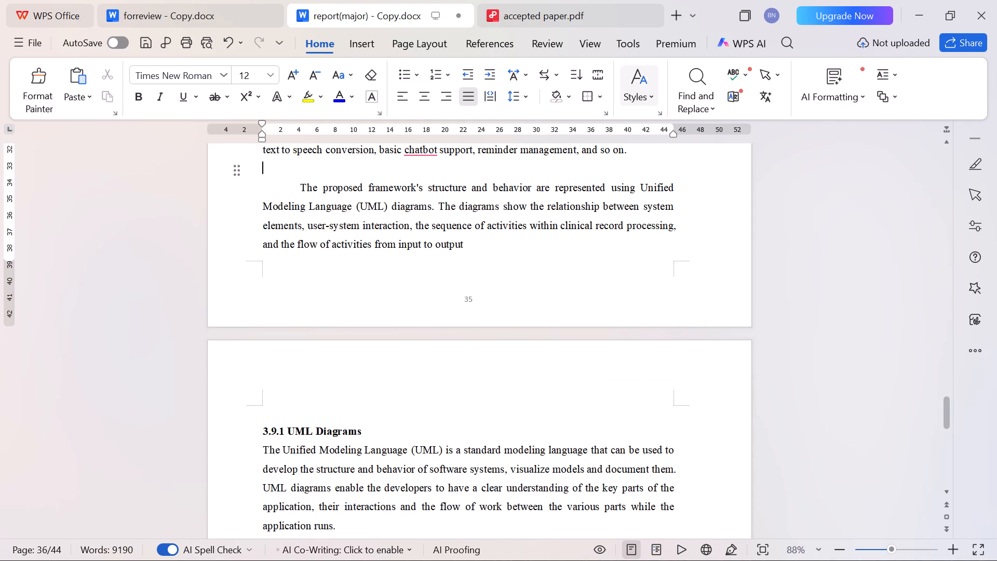
pyautogui.press('BackSpace')
pyautogui.scroll(-11, 378, 464)
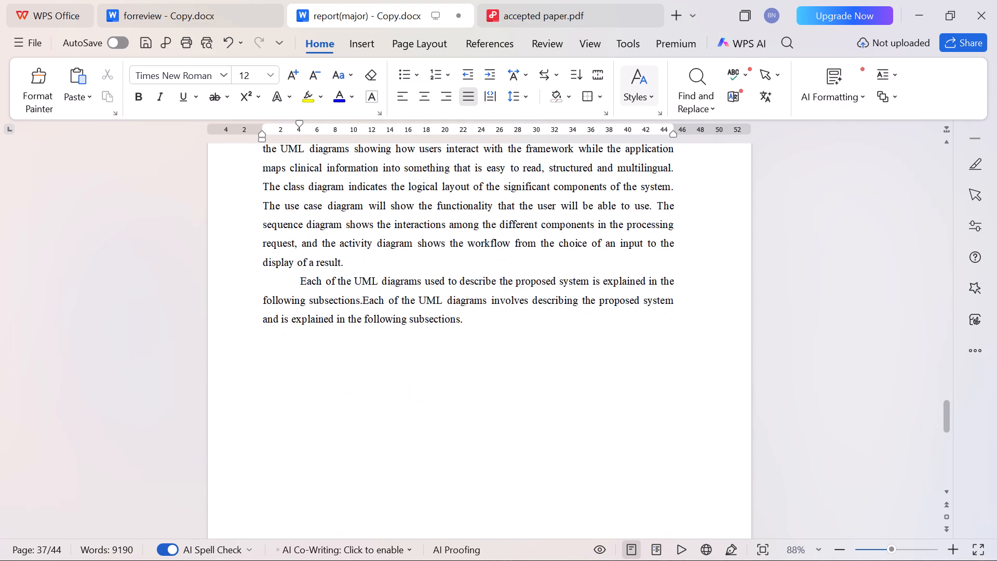
pyautogui.scroll(-4, 379, 465)
pyautogui.scroll(4, 379, 465)
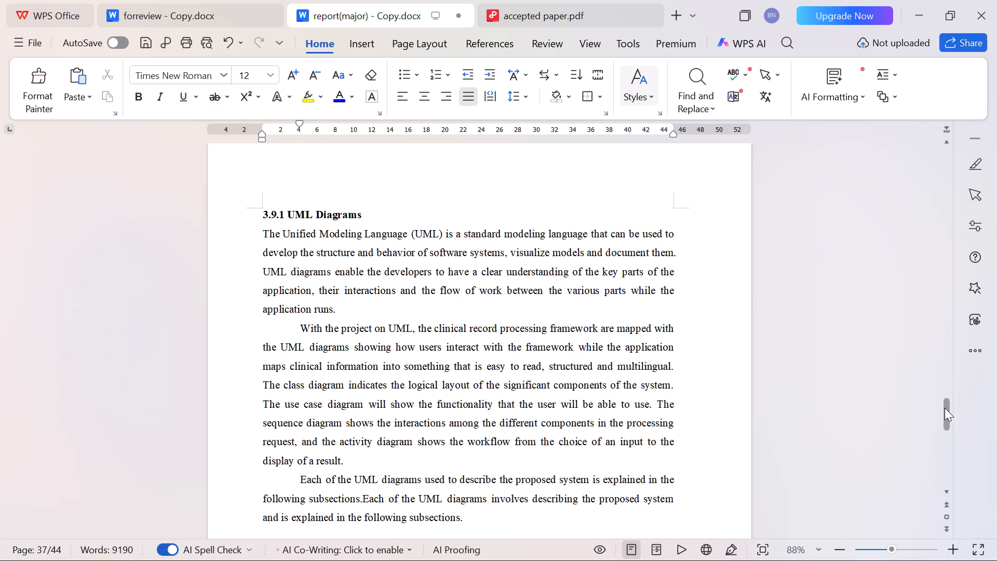
pyautogui.moveTo(945, 408); pyautogui.dragTo(935, 332)
pyautogui.scroll(12, 801, 385)
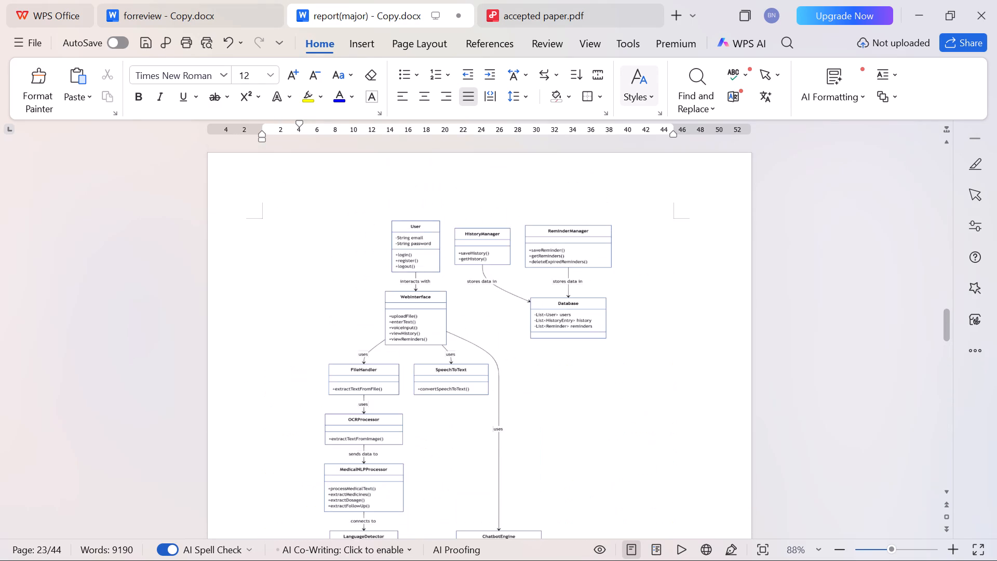
pyautogui.scroll(11, 800, 384)
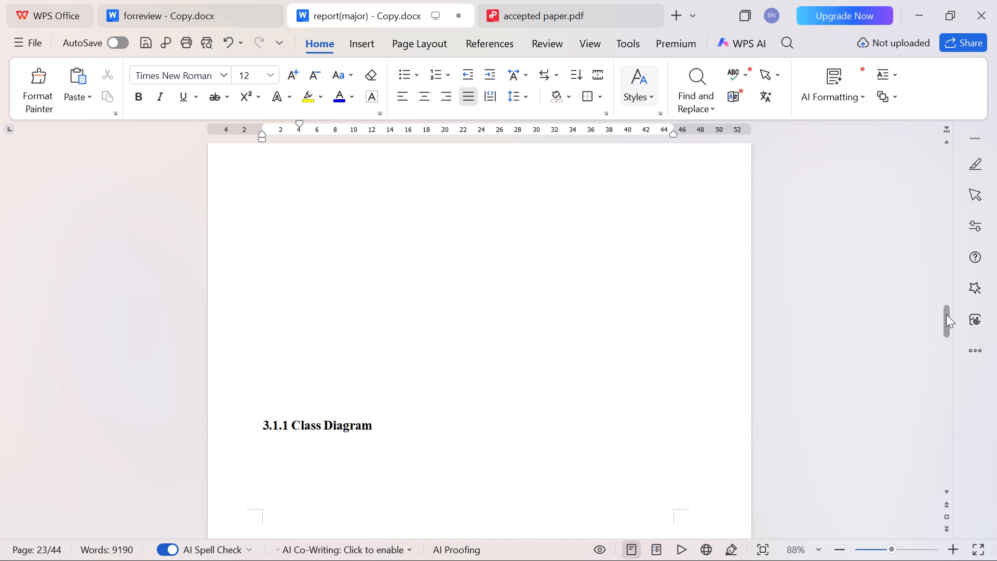
# Add the heading text "3.9.2 Class Diagram" on a new line without first-line indent below the last paragraph of section 3.9.1.
pyautogui.moveTo(947, 317); pyautogui.dragTo(944, 393)
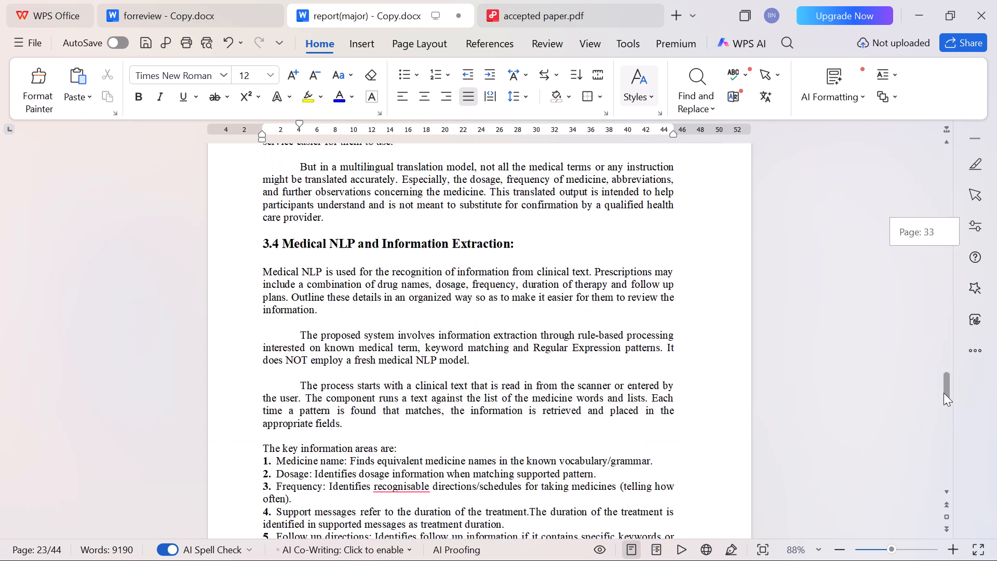
pyautogui.moveTo(944, 393); pyautogui.dragTo(942, 419)
pyautogui.scroll(20, 656, 361)
pyautogui.scroll(2, 656, 361)
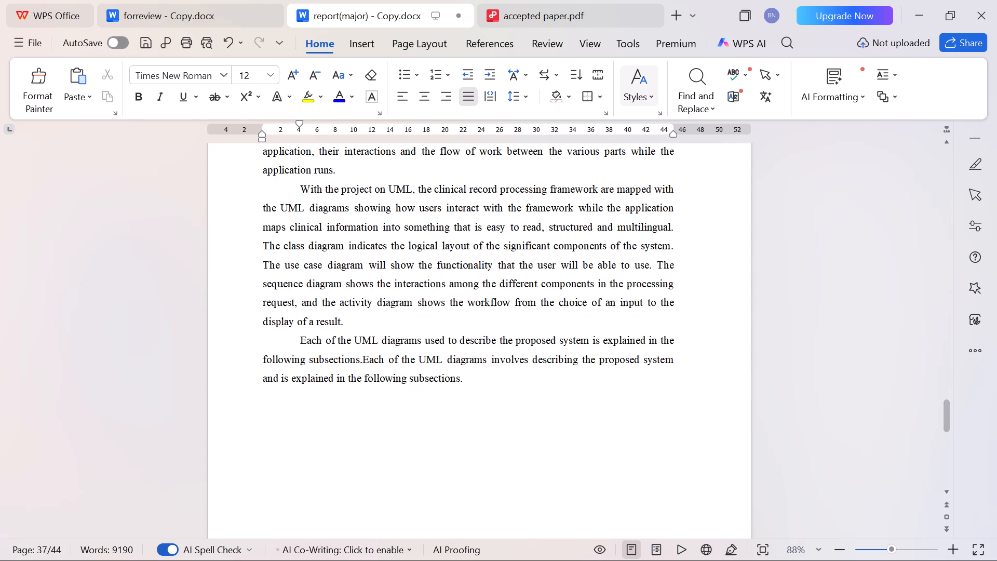
pyautogui.scroll(3, 478, 390)
pyautogui.scroll(-3, 477, 390)
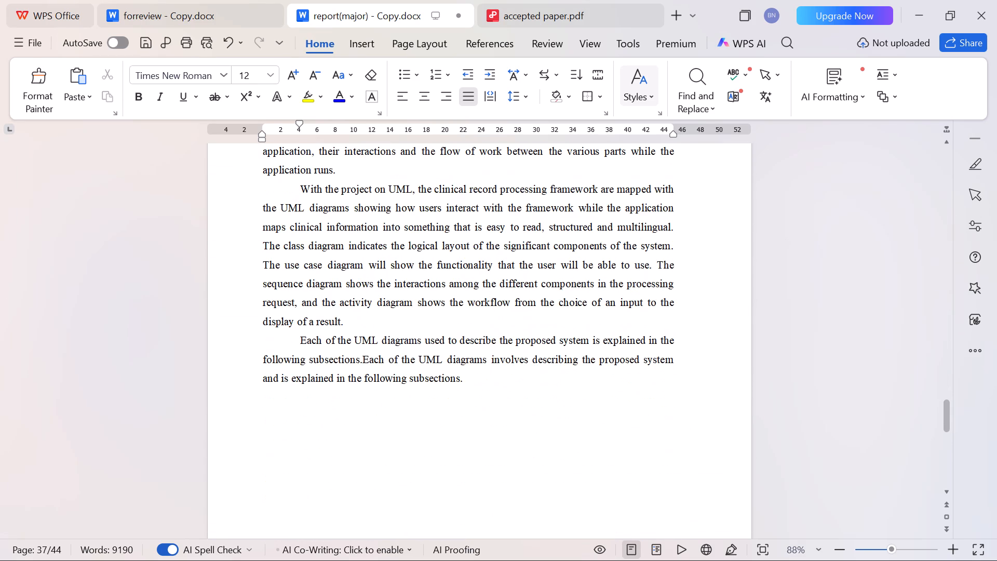
pyautogui.click(479, 383)
pyautogui.press('Return')
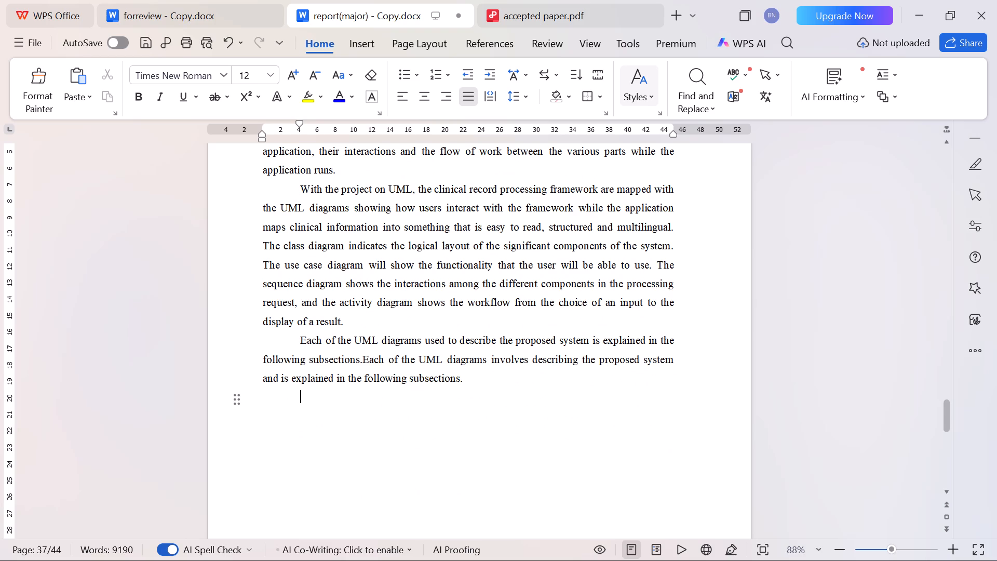
pyautogui.write('3.9.')
pyautogui.press('2')
pyautogui.press('Home')
pyautogui.press('Delete')
pyautogui.press('3')
pyautogui.press('Home')
pyautogui.press('BackSpace')
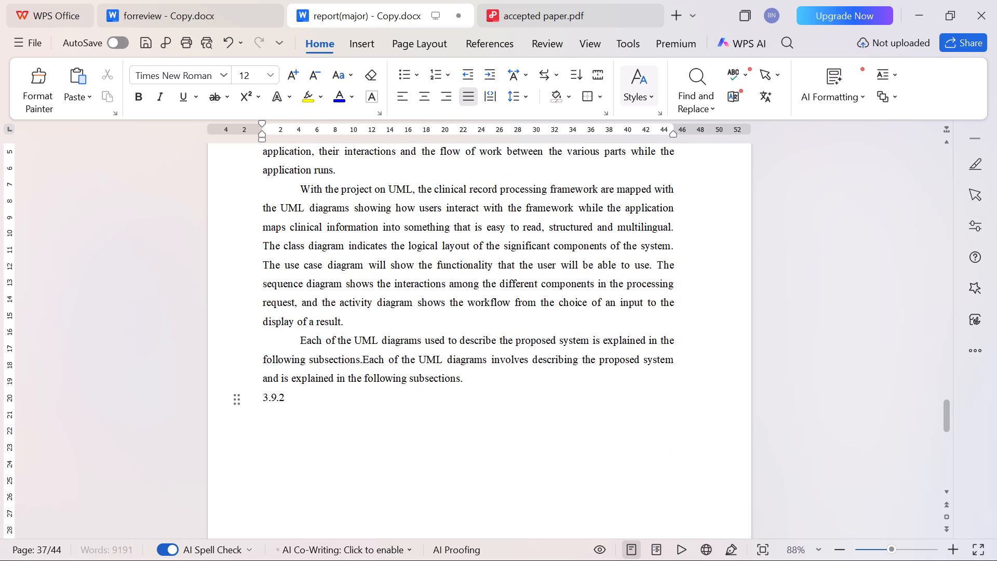
pyautogui.press('End')
pyautogui.press('space')
pyautogui.write('Class Diagram')
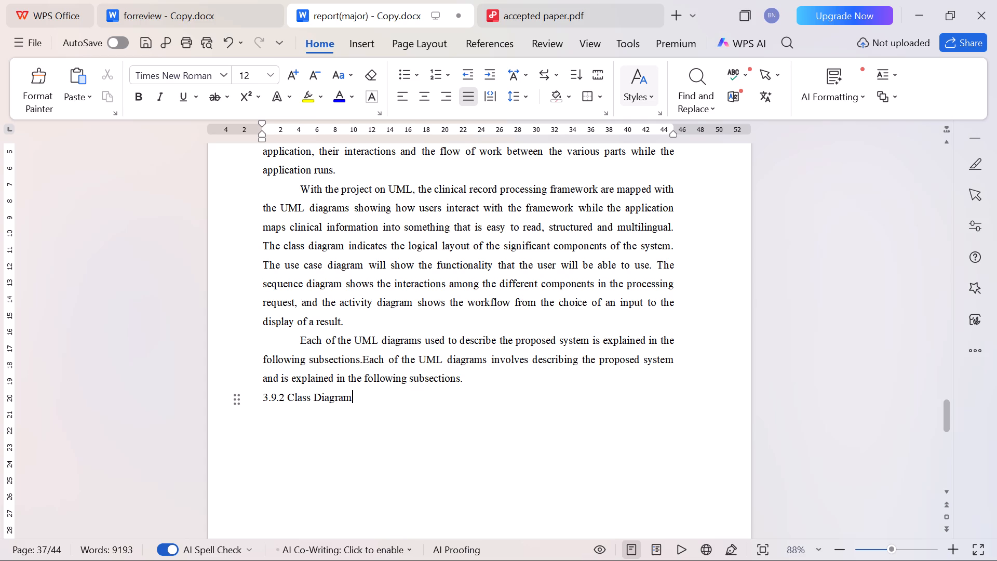
# Insert the picture "Medical Record Translation System Architecture.png" from the Downloads folder right after the 3.9.2 Class Diagram heading text.
pyautogui.click(353, 44)
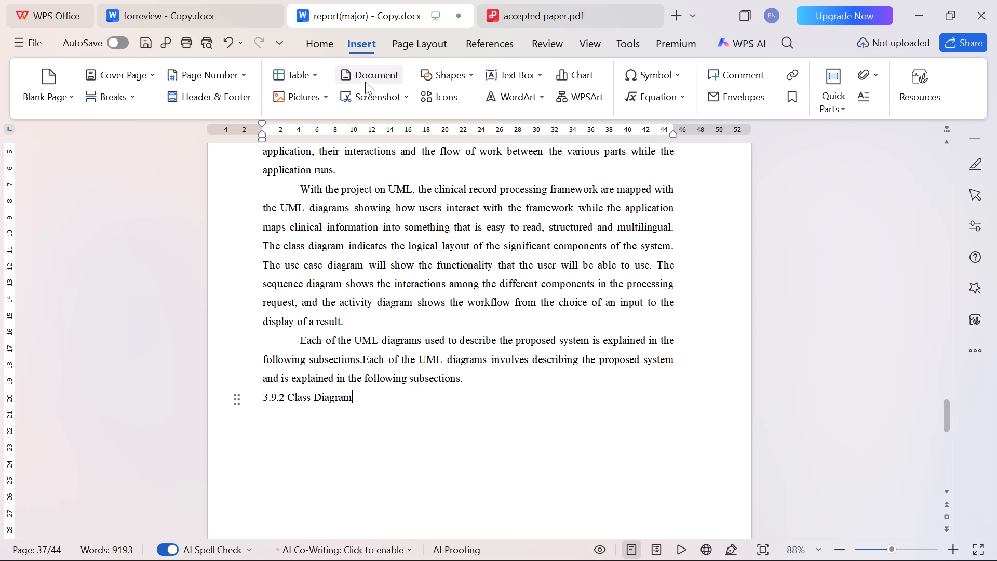
pyautogui.click(314, 69)
pyautogui.click(299, 84)
pyautogui.click(295, 91)
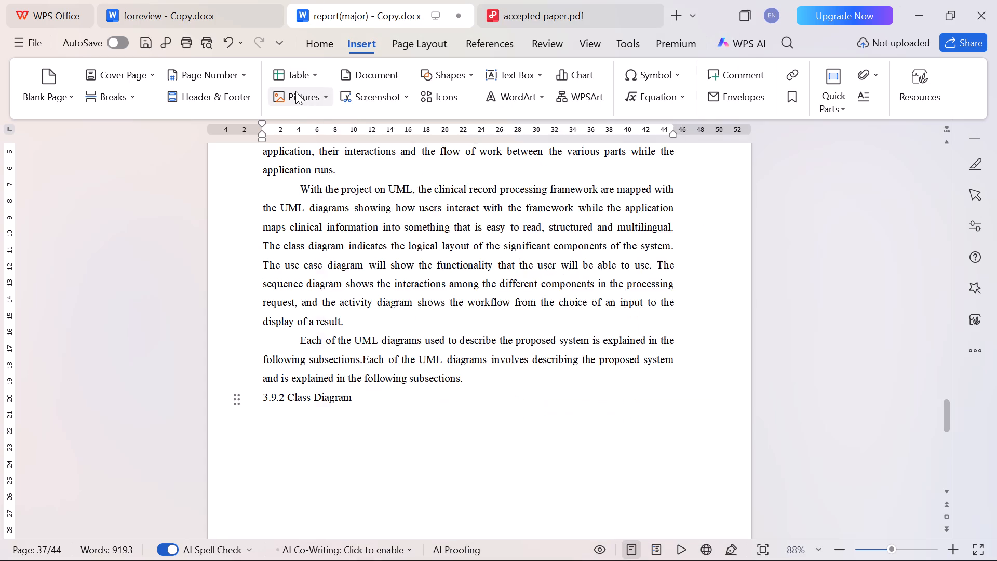
pyautogui.click(320, 130)
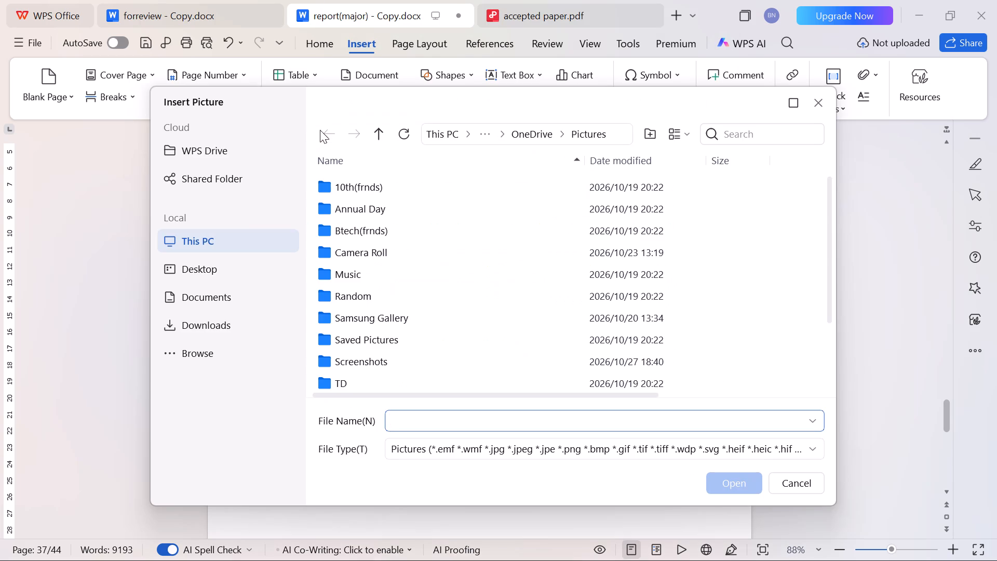
pyautogui.click(210, 354)
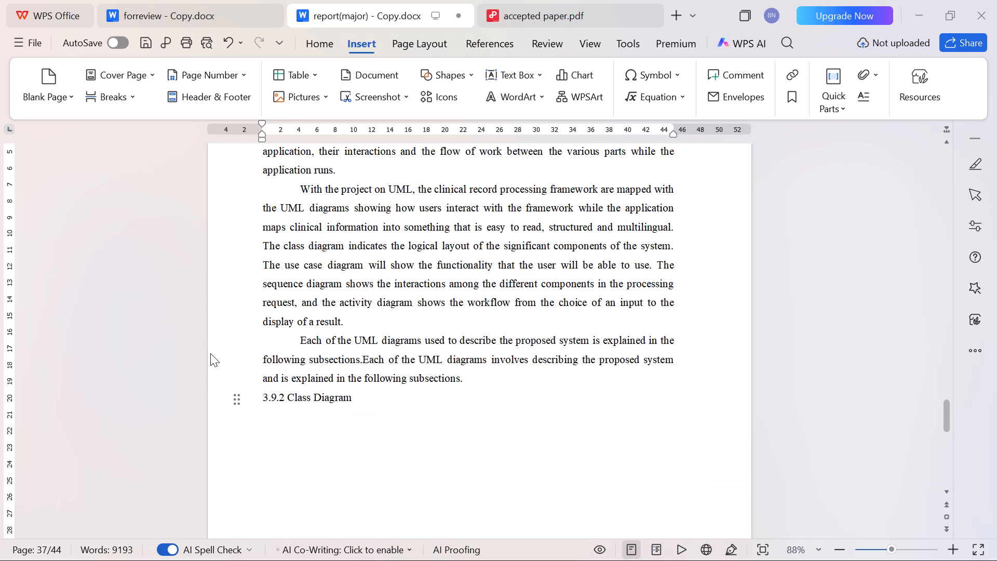
pyautogui.scroll(3, 80, 181)
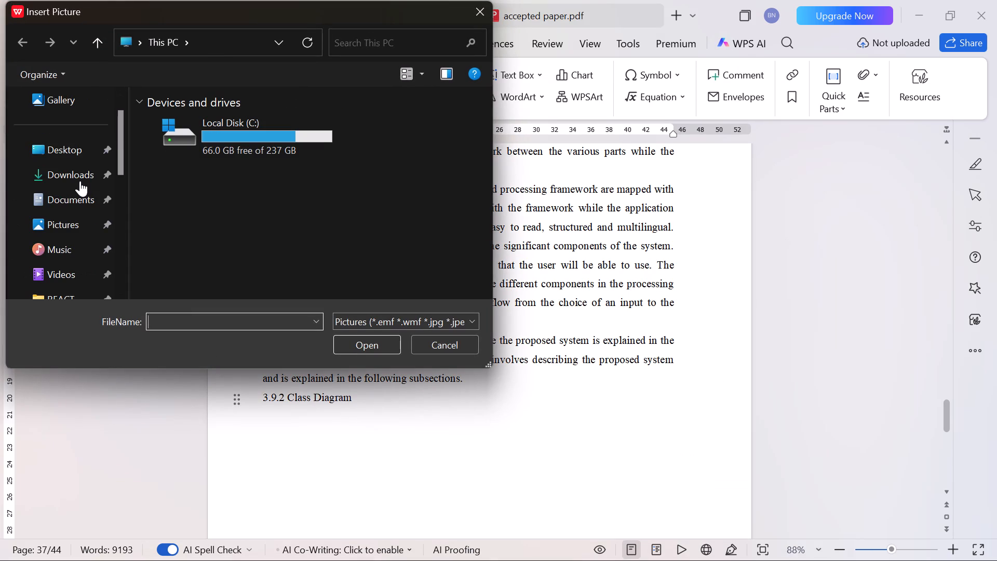
pyautogui.click(80, 181)
pyautogui.doubleClick(233, 139)
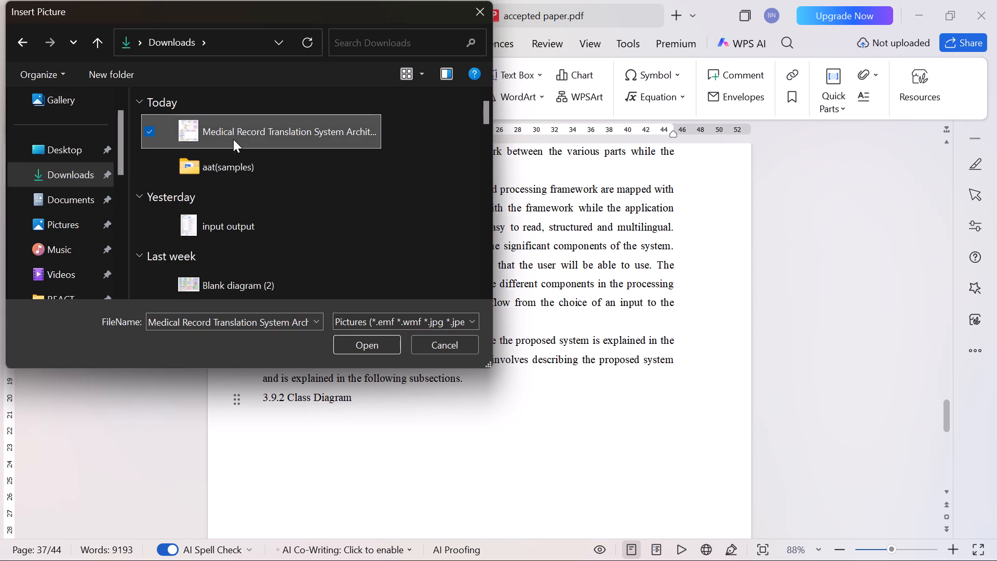
# Shrink the inserted class diagram proportionally to about 3.95 in high and 3.61 in wide.
pyautogui.scroll(6, 444, 338)
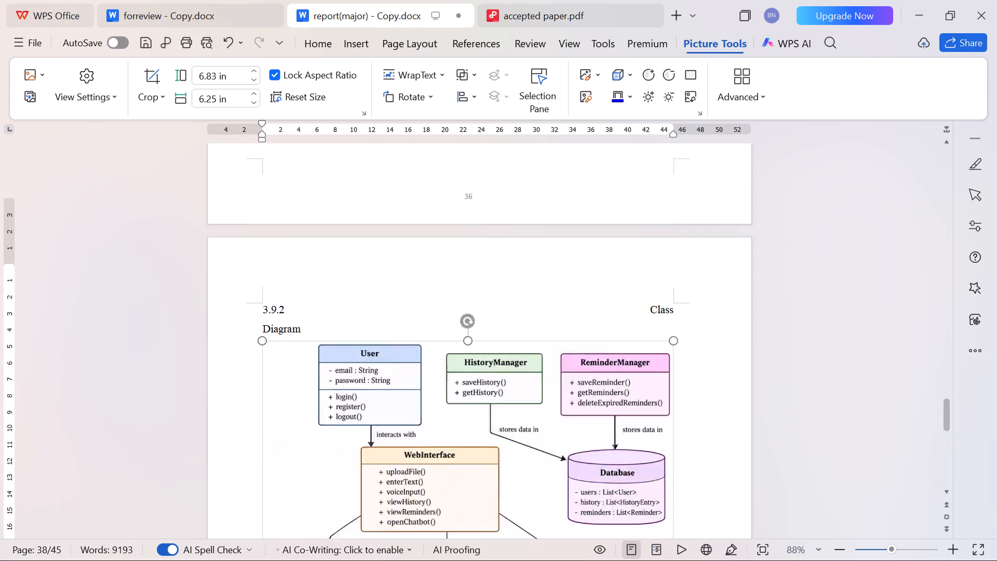
pyautogui.scroll(8, 443, 337)
pyautogui.scroll(-18, 443, 337)
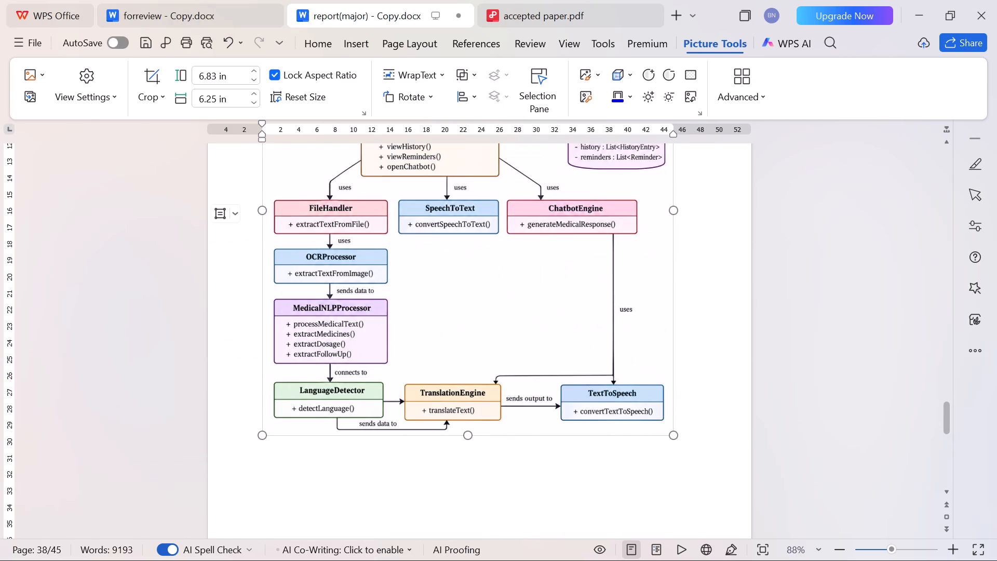
pyautogui.moveTo(264, 433); pyautogui.dragTo(358, 322)
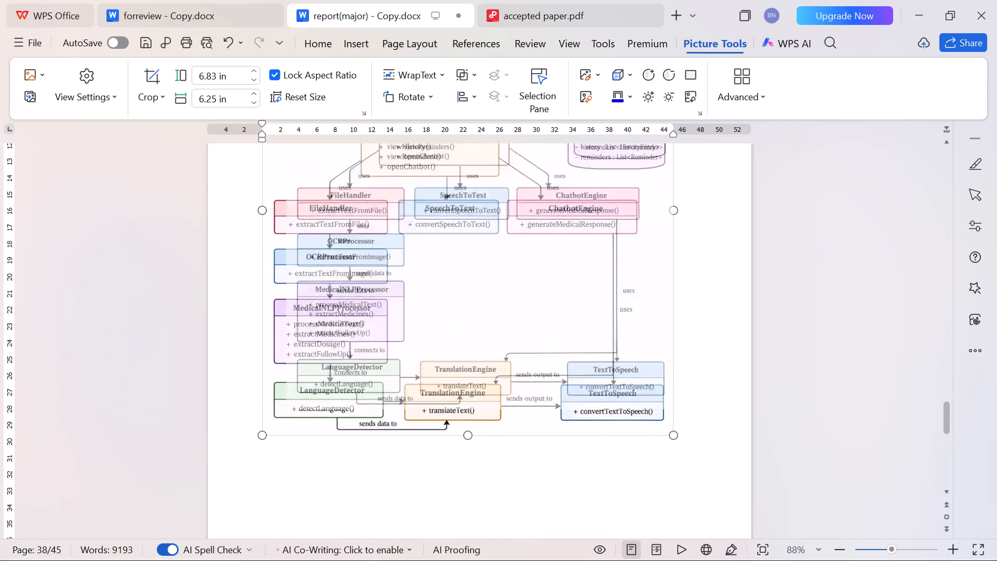
pyautogui.moveTo(358, 322); pyautogui.dragTo(439, 189)
pyautogui.scroll(15, 468, 276)
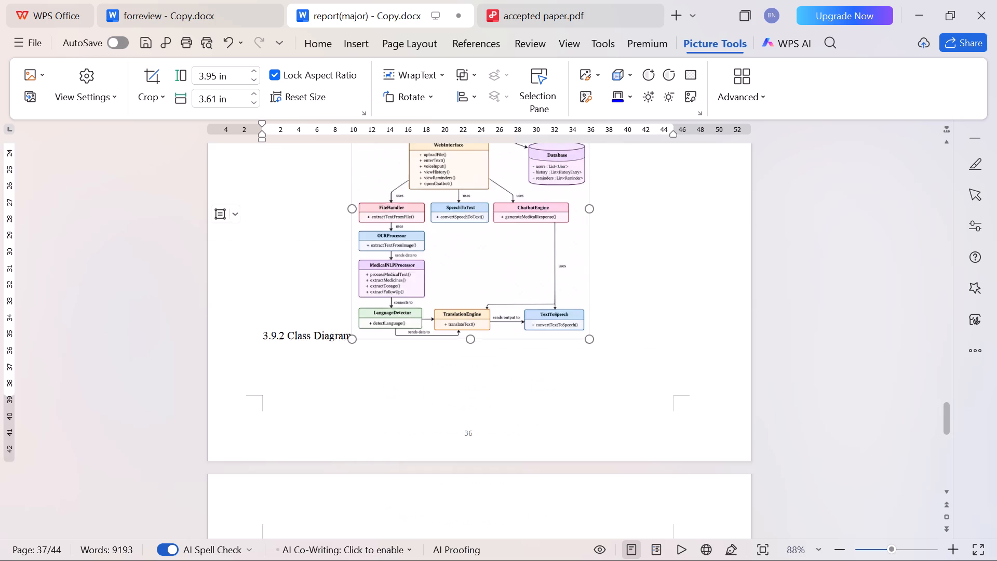
pyautogui.scroll(3, 468, 278)
pyautogui.scroll(-1, 468, 278)
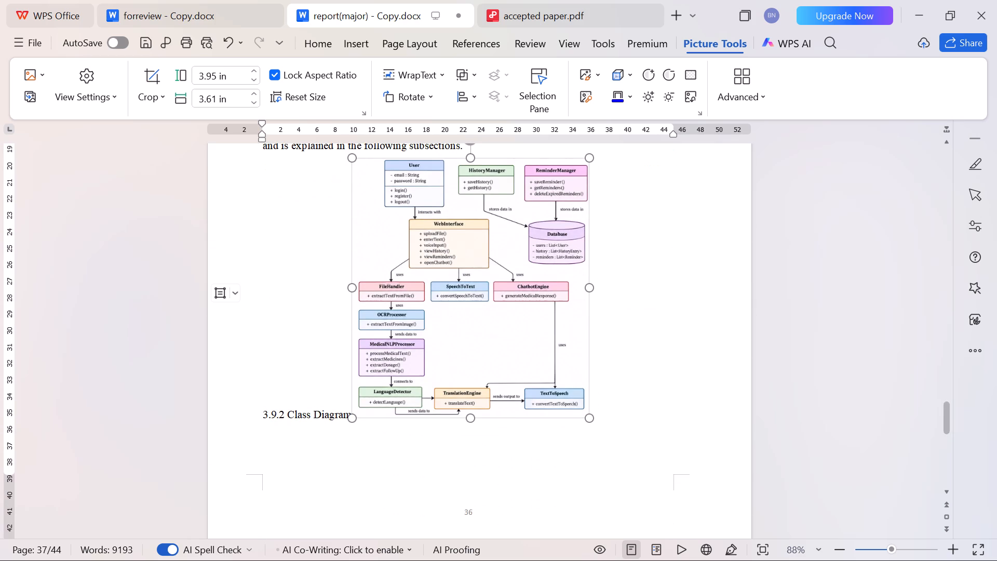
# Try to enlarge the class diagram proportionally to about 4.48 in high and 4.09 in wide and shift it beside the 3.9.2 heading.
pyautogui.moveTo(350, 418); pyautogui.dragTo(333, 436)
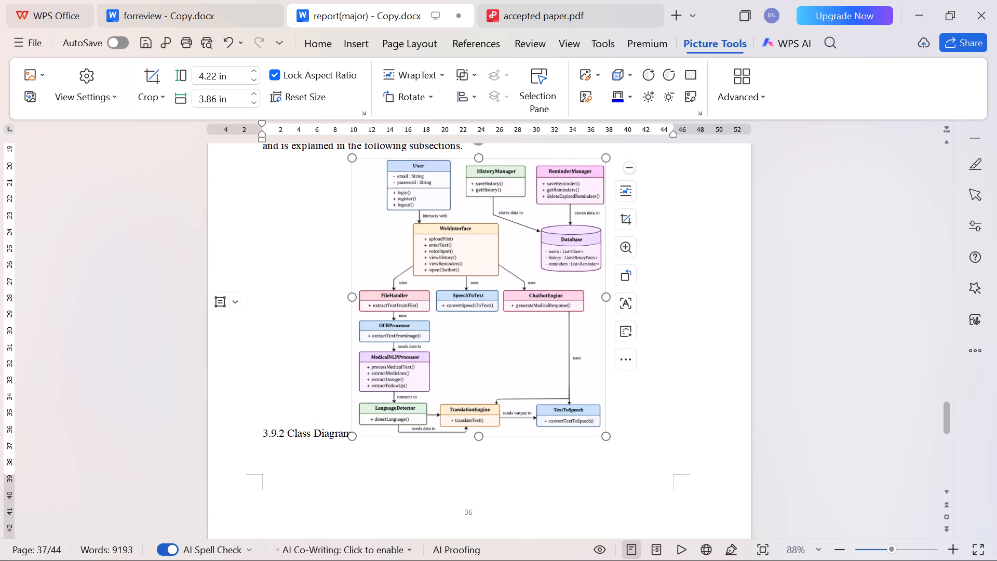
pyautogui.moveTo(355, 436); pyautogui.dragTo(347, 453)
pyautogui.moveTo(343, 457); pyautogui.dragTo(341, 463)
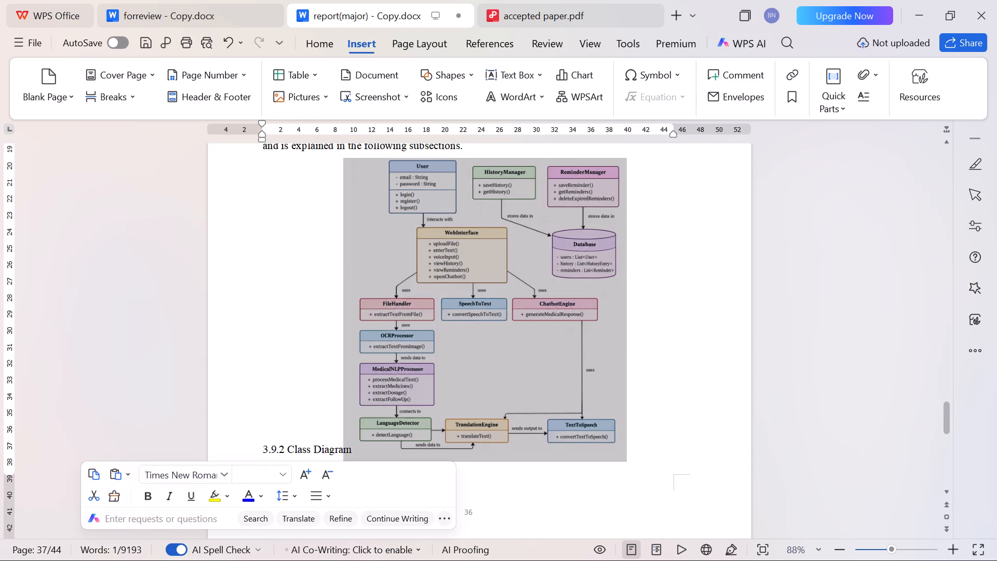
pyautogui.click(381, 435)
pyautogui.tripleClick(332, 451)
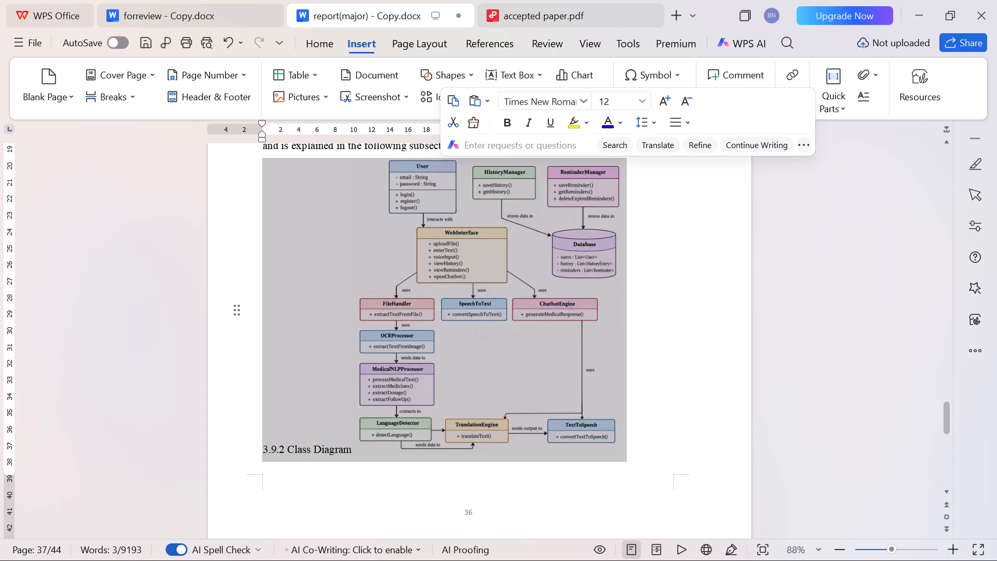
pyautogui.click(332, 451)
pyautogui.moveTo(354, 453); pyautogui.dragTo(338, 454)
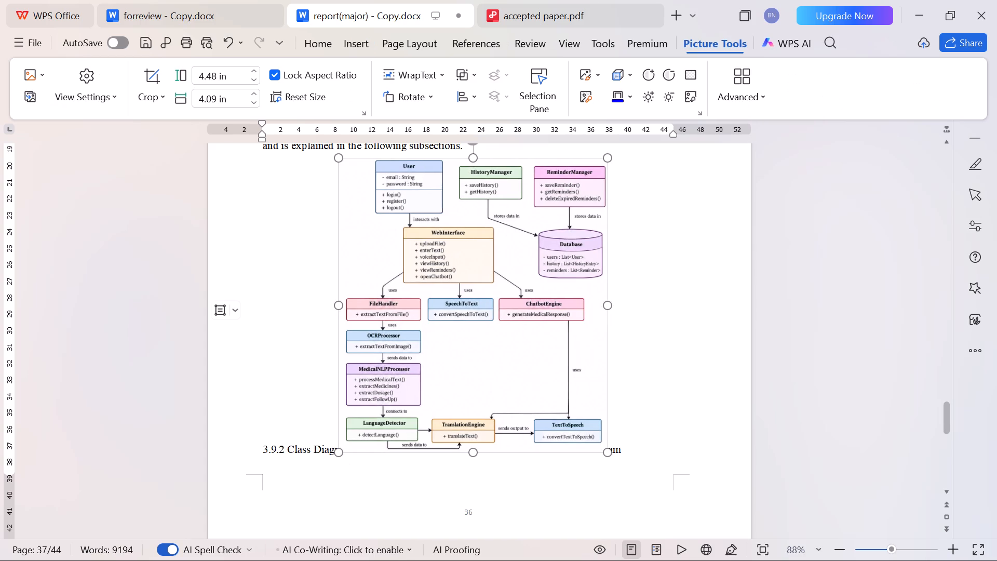
# Undo the class diagram's resizing, repositioning and insertion, back to the 3.9.2 Class Diagram heading text alone.
pyautogui.hotkey('ctrl', 'z')
pyautogui.hotkey('ctrl', 'z')
pyautogui.hotkey('ctrl', 'z')
pyautogui.hotkey('ctrl', 'z')
pyautogui.hotkey('ctrl', 'z')
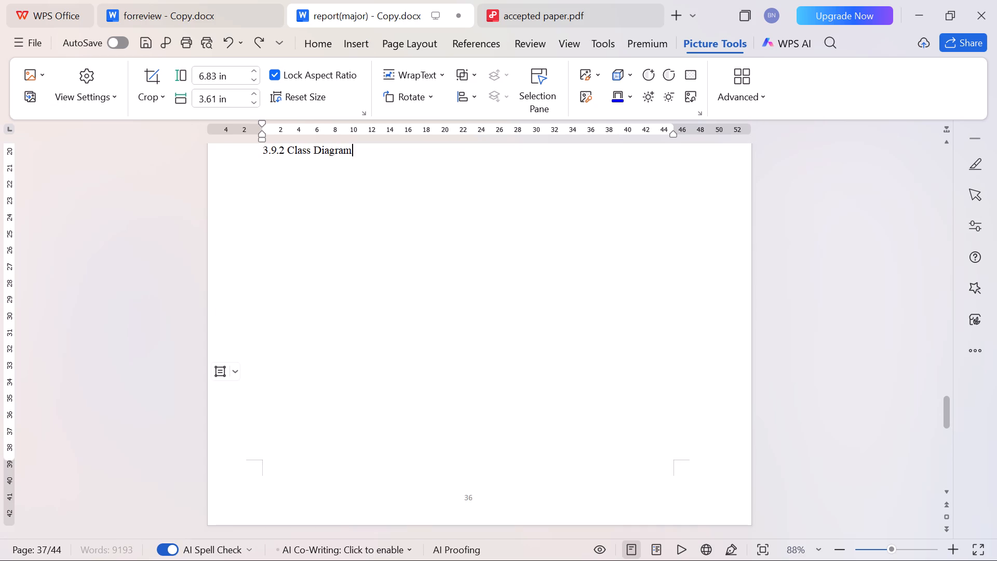
pyautogui.scroll(4, 449, 411)
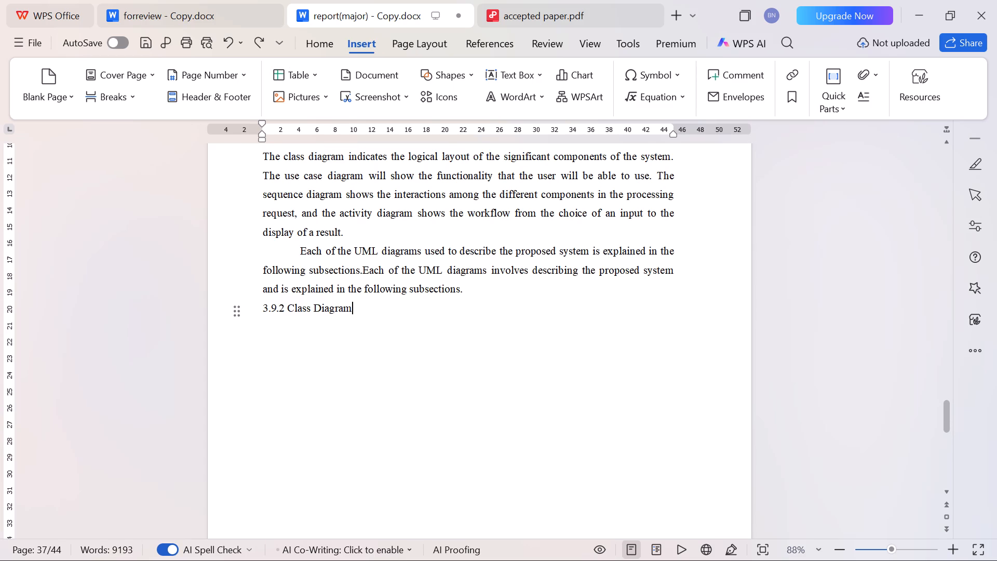
# In File Explorer's Downloads folder, rename the Medical Record Translation System Architecture picture as class diagram, and return to the report.
pyautogui.hotkey('alt', 'Tab')
pyautogui.hotkey('alt', 'Tab')
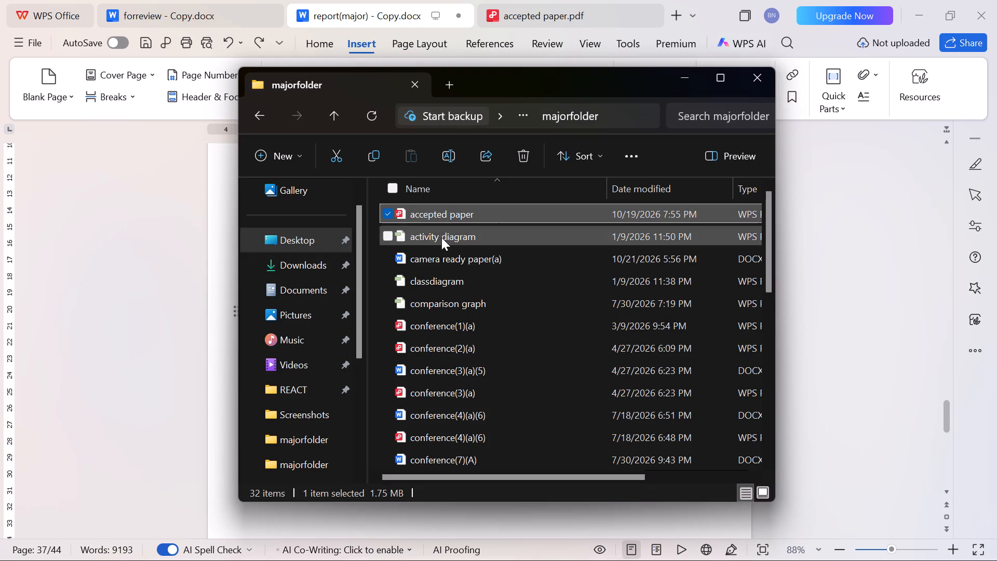
pyautogui.click(318, 264)
pyautogui.click(457, 231)
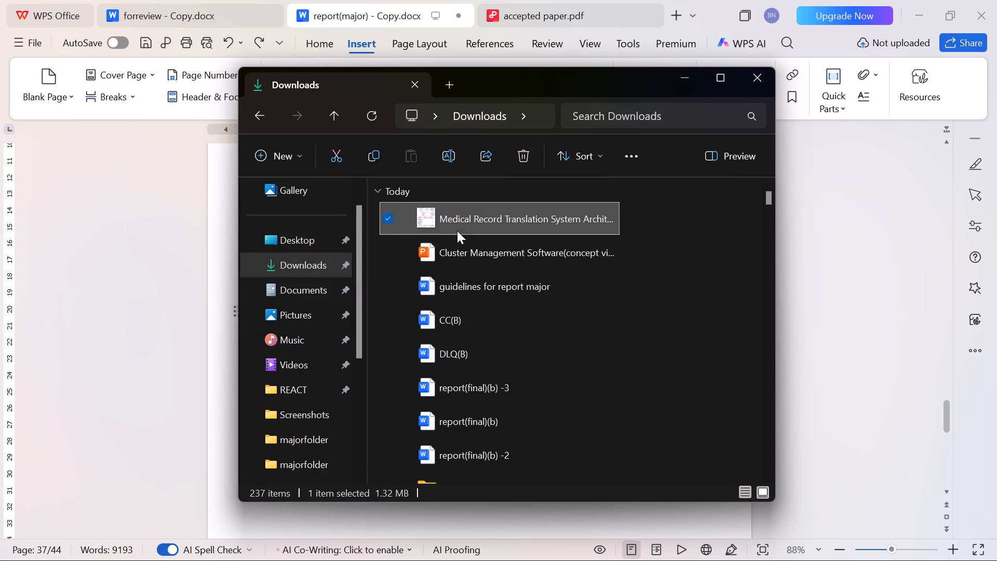
pyautogui.click(446, 159)
pyautogui.write('class diagram')
pyautogui.press('Return')
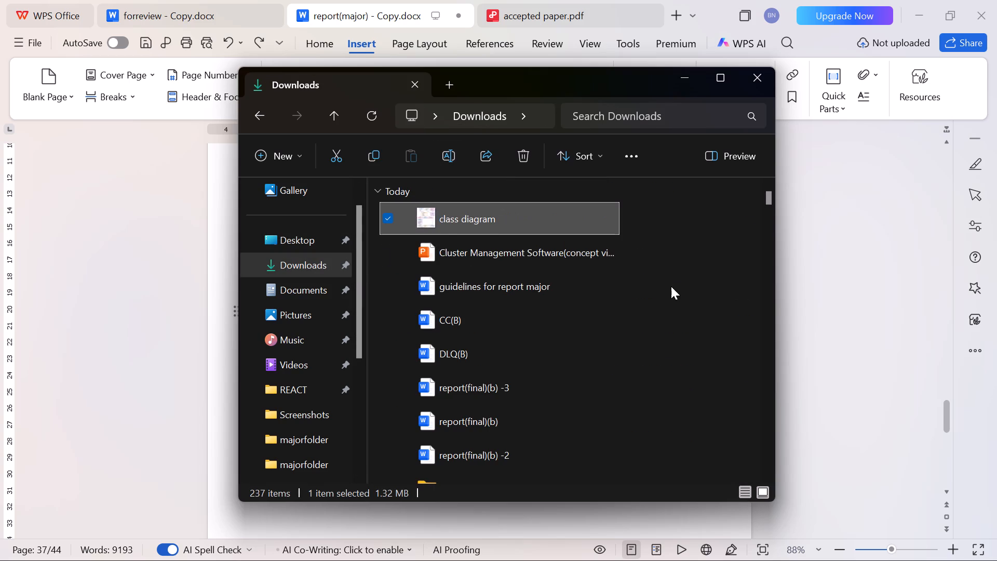
pyautogui.click(671, 286)
pyautogui.click(680, 83)
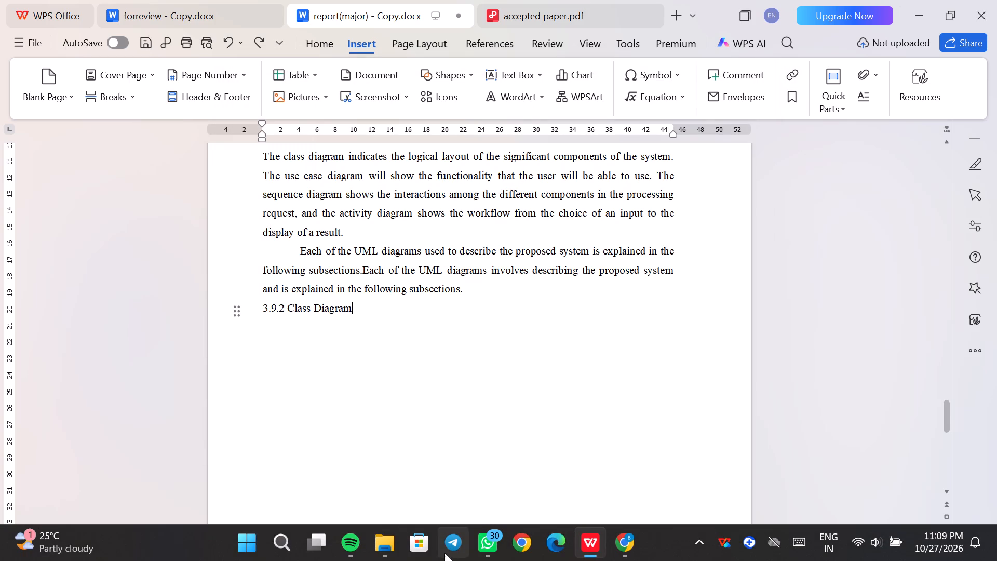
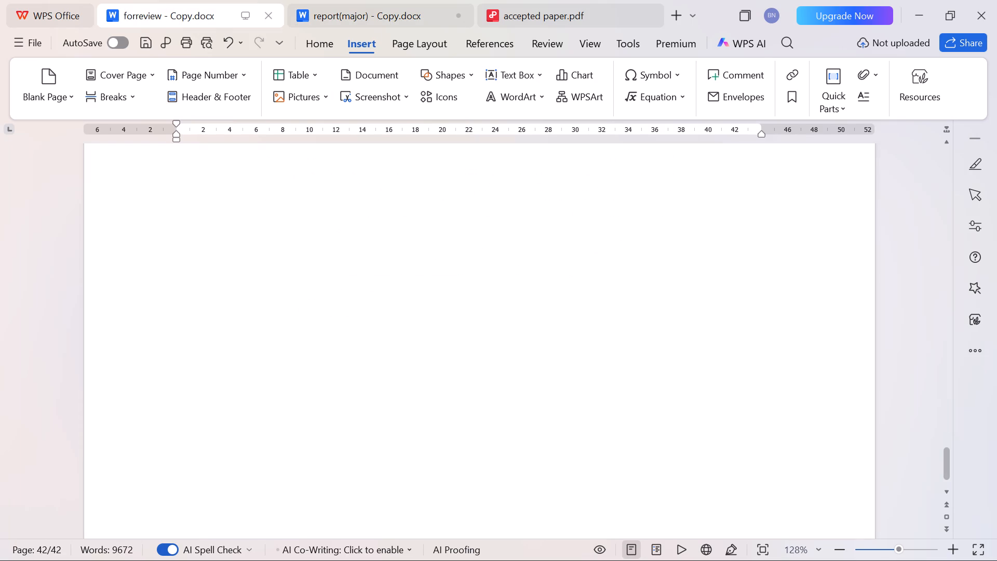
pyautogui.keyDown('ctrl'); pyautogui.scroll(-6, 786, 394); pyautogui.keyUp('ctrl')
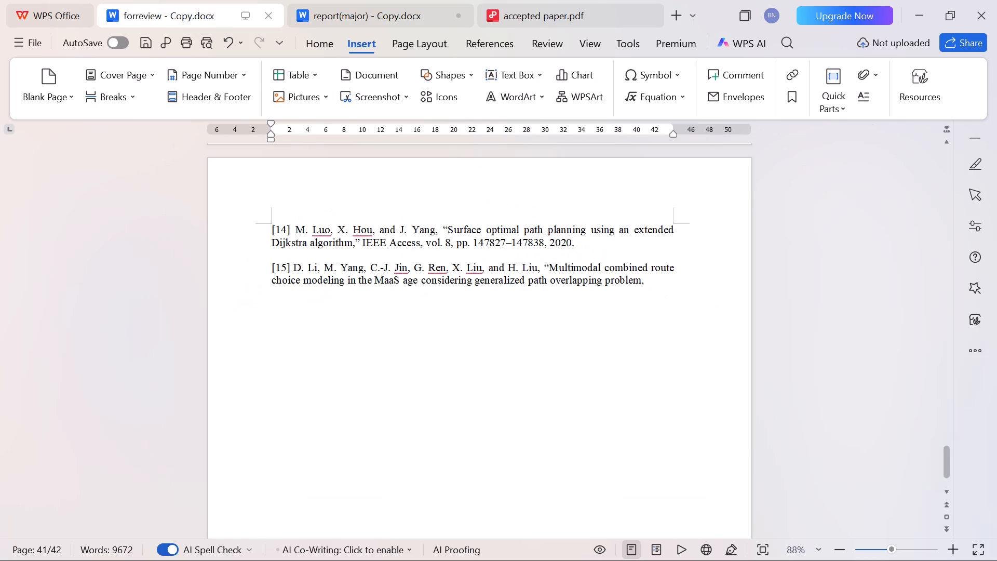
pyautogui.keyDown('ctrl'); pyautogui.scroll(-2, 788, 394); pyautogui.keyUp('ctrl')
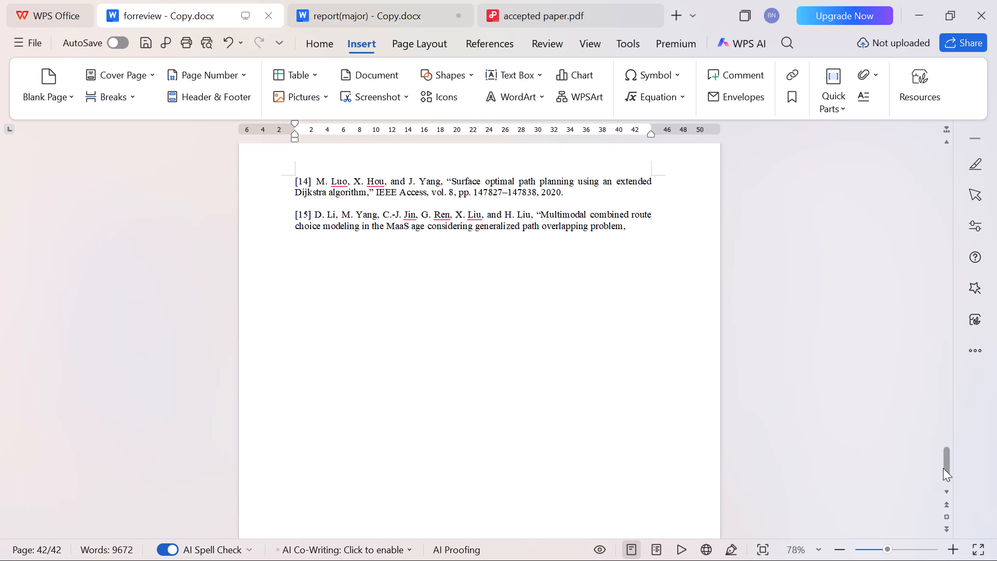
pyautogui.moveTo(945, 468); pyautogui.dragTo(940, 311)
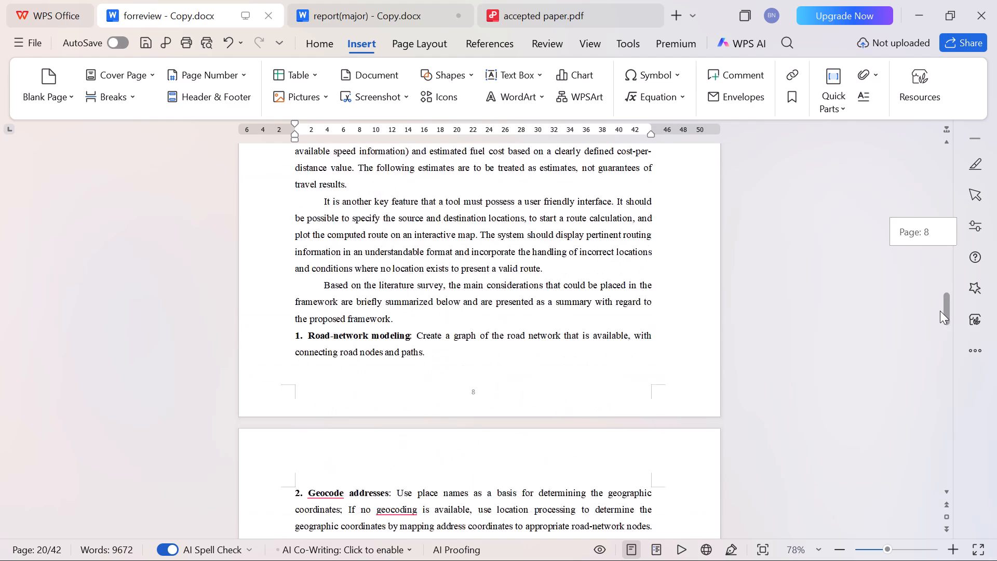
pyautogui.moveTo(940, 311); pyautogui.dragTo(940, 293)
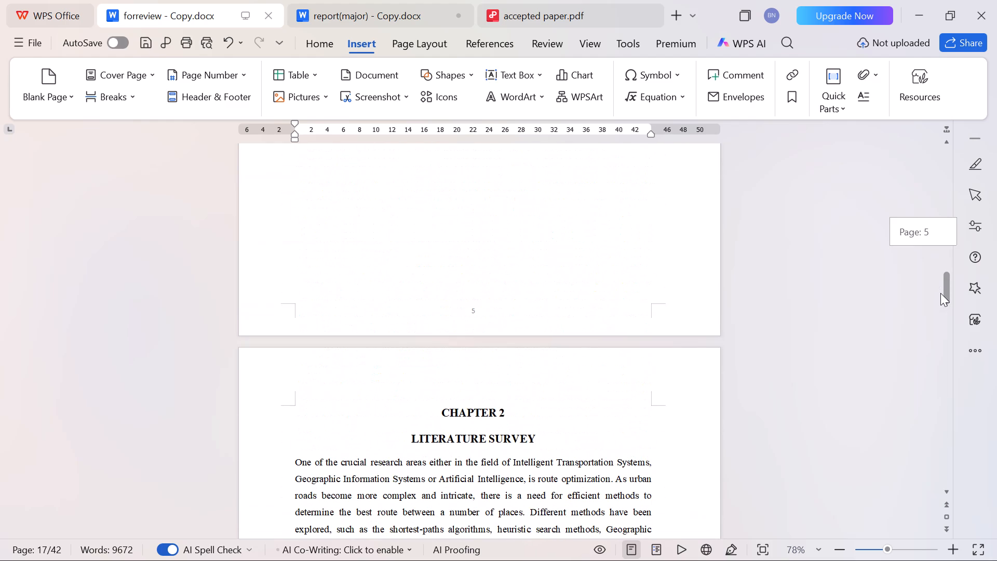
pyautogui.moveTo(940, 293); pyautogui.dragTo(944, 275)
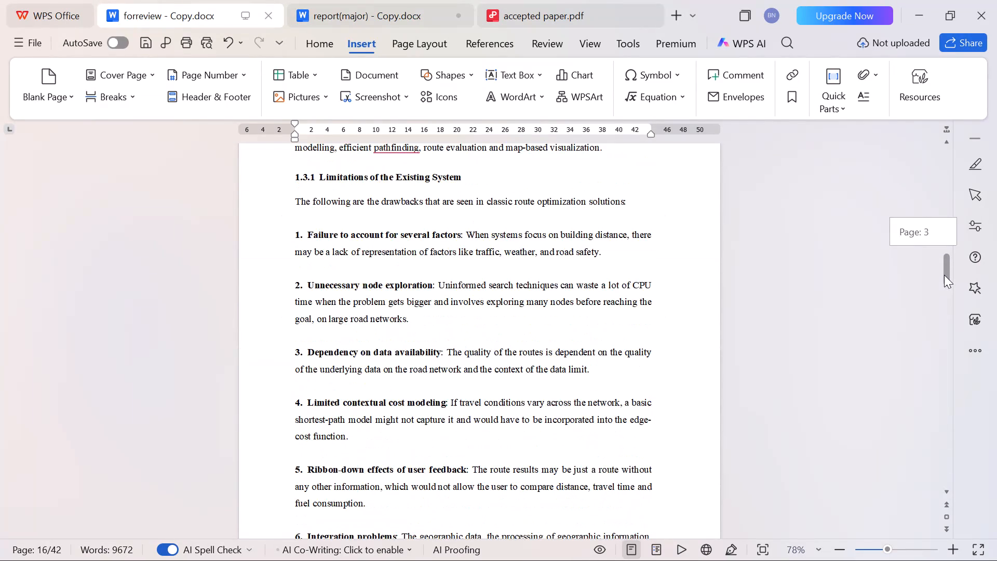
pyautogui.moveTo(944, 275); pyautogui.dragTo(949, 260)
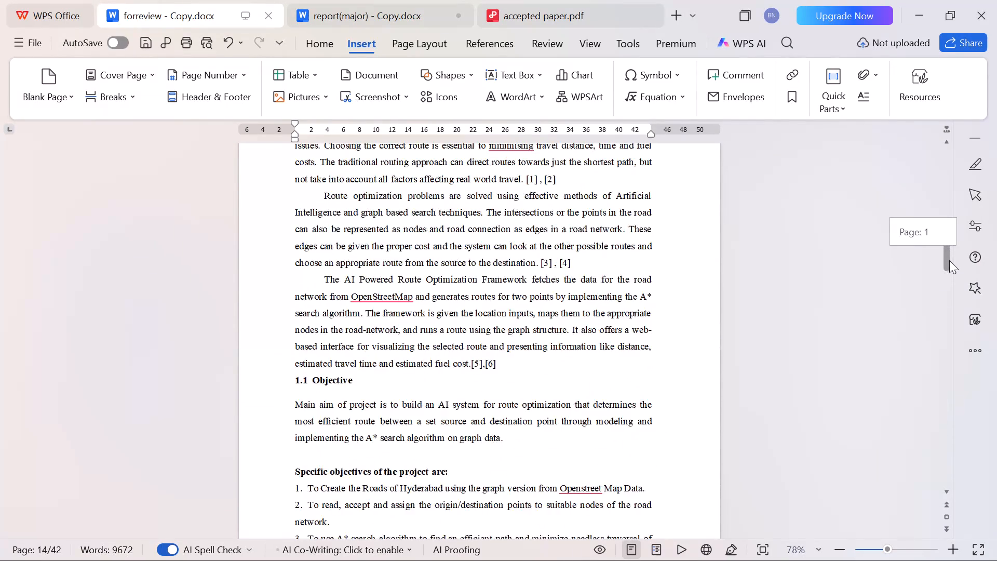
pyautogui.moveTo(949, 260); pyautogui.dragTo(952, 249)
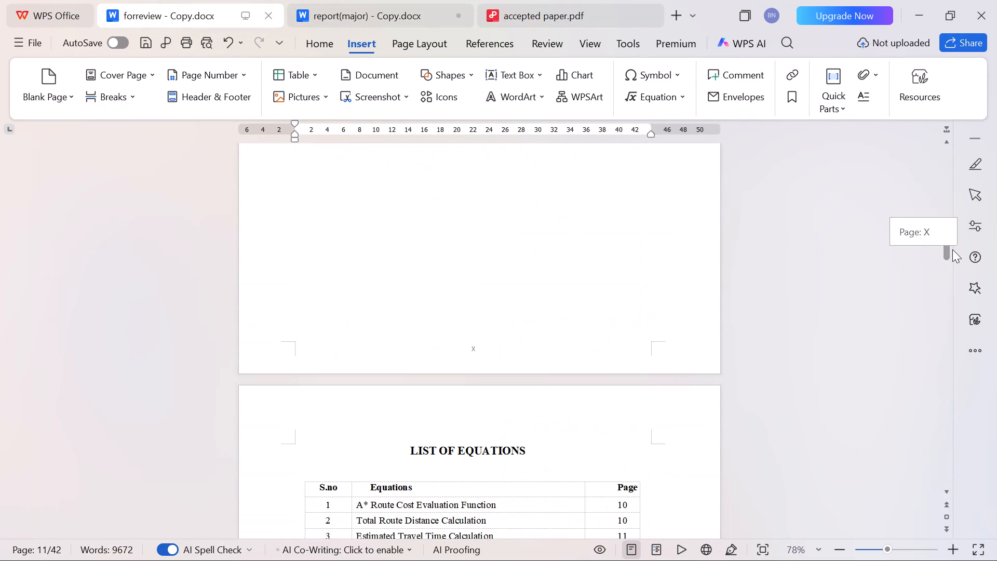
pyautogui.moveTo(952, 249); pyautogui.dragTo(961, 230)
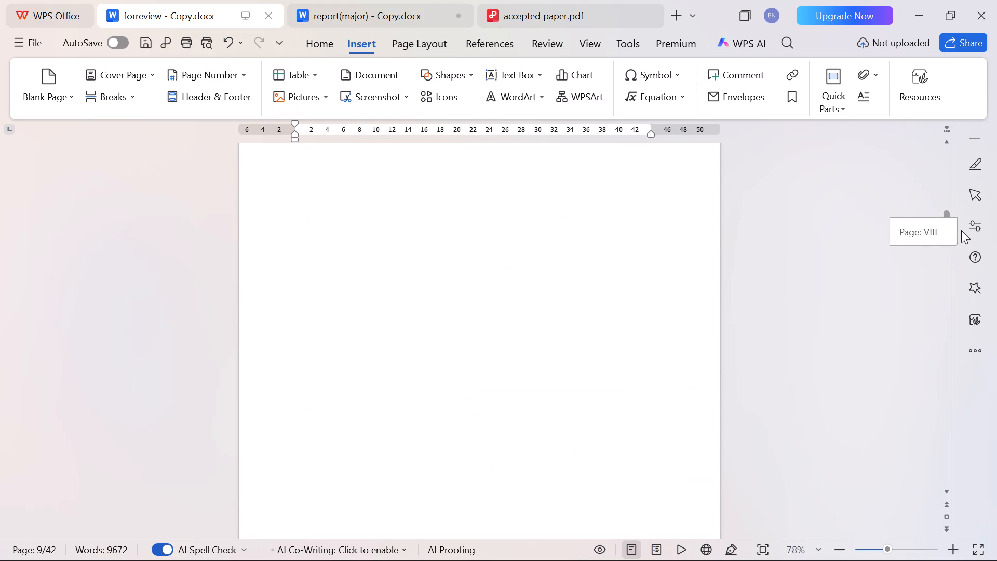
pyautogui.moveTo(961, 230); pyautogui.dragTo(962, 228)
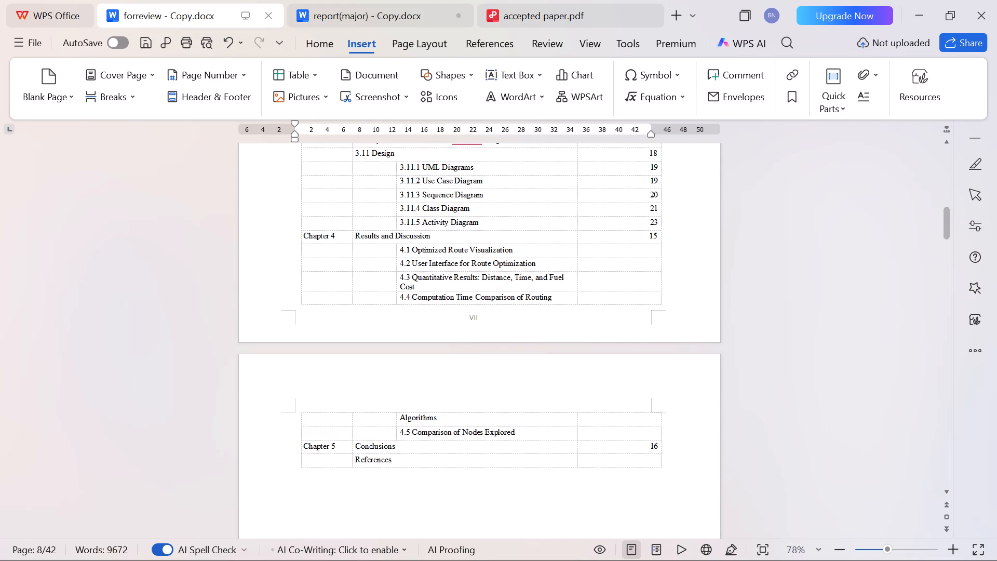
pyautogui.scroll(2, 771, 413)
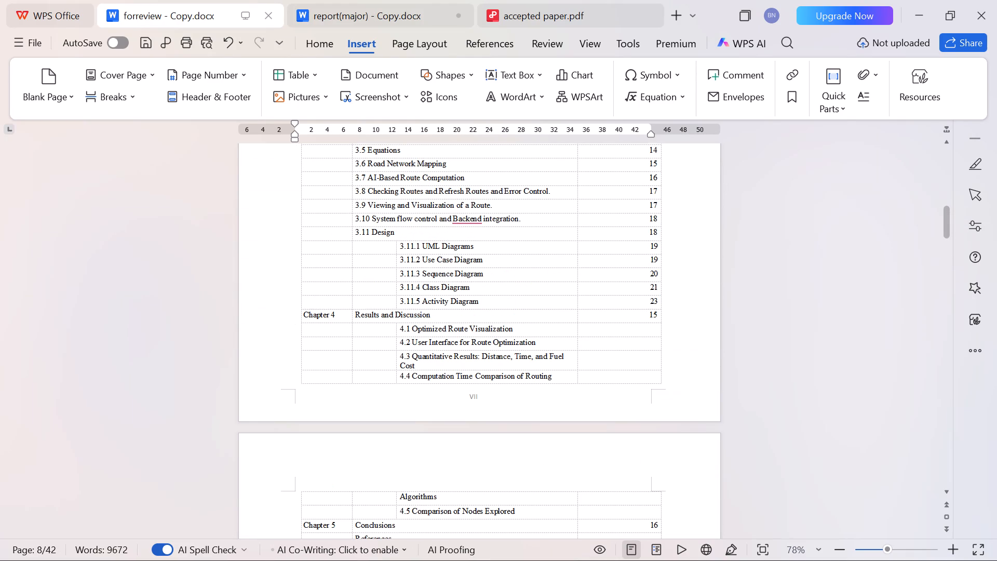
pyautogui.scroll(2, 771, 413)
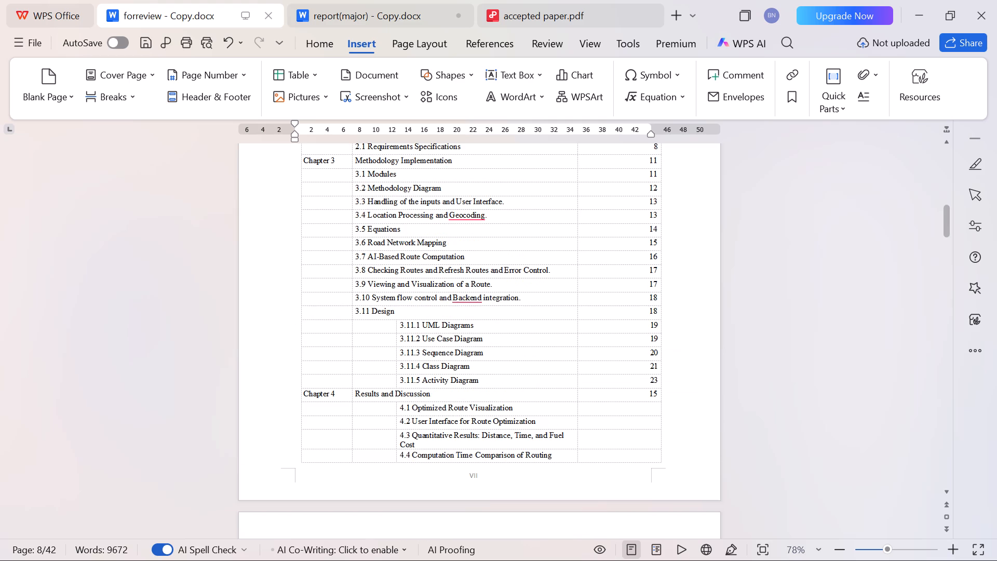
pyautogui.scroll(3, 771, 413)
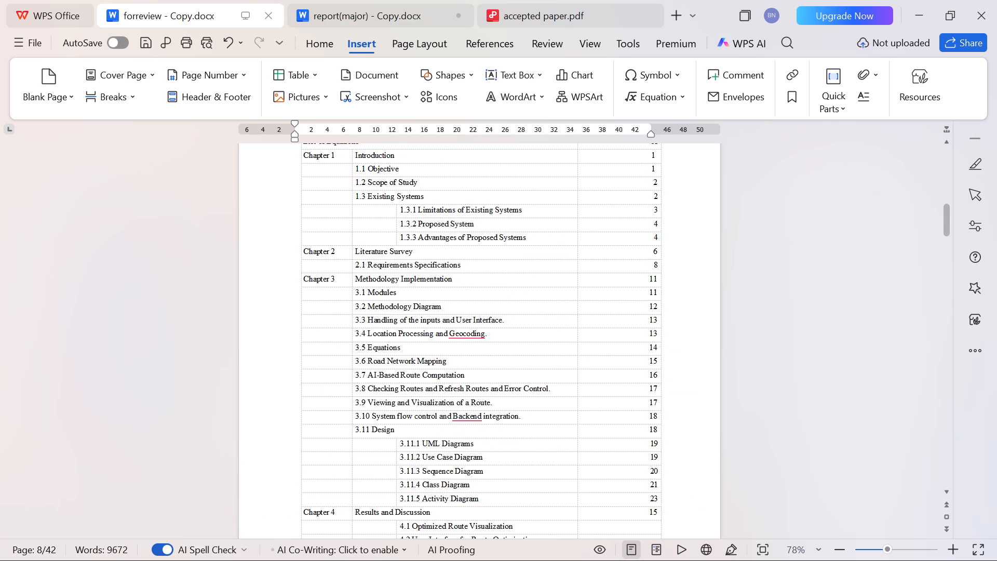
pyautogui.scroll(1, 771, 413)
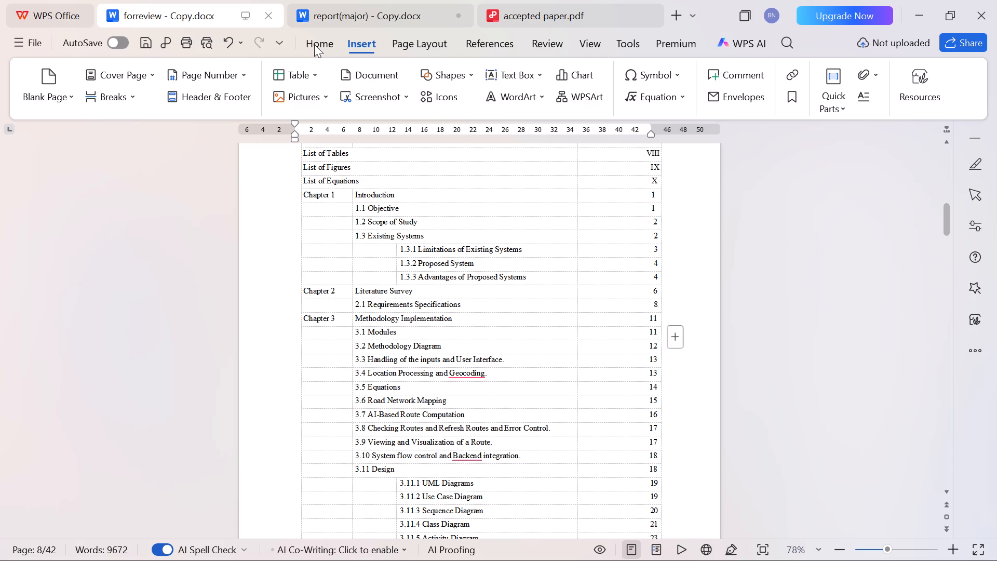
# Return to the report(major) - Copy document and save it.
pyautogui.click(380, 0)
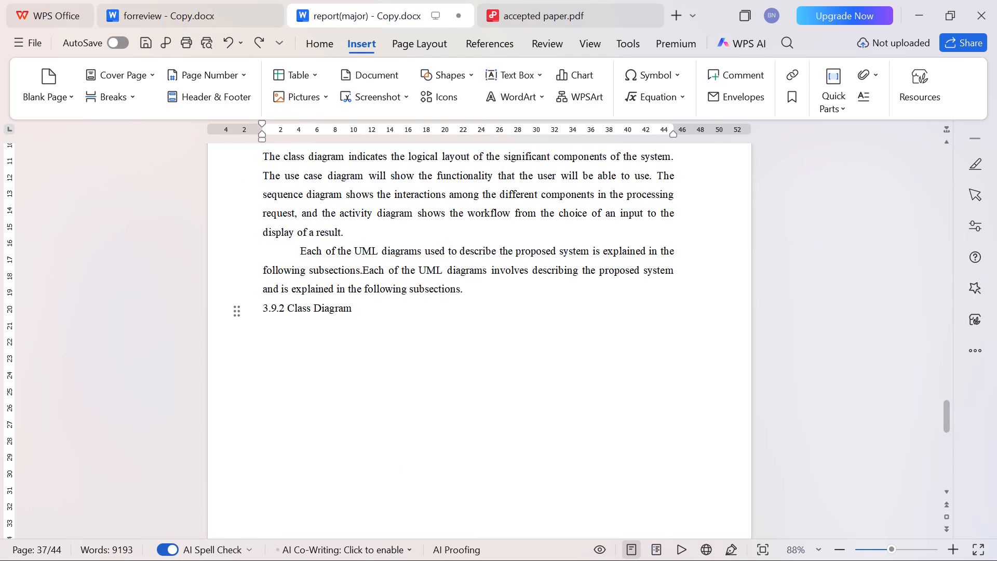
pyautogui.hotkey('ctrl', 's')
# Change the 3.9.2 heading's title to Sequence Diagram and start a new line below it.
pyautogui.hotkey('ctrl', 'BackSpace')
pyautogui.hotkey('ctrl', 'BackSpace')
pyautogui.write('Sequence Diagram')
pyautogui.press('Return')
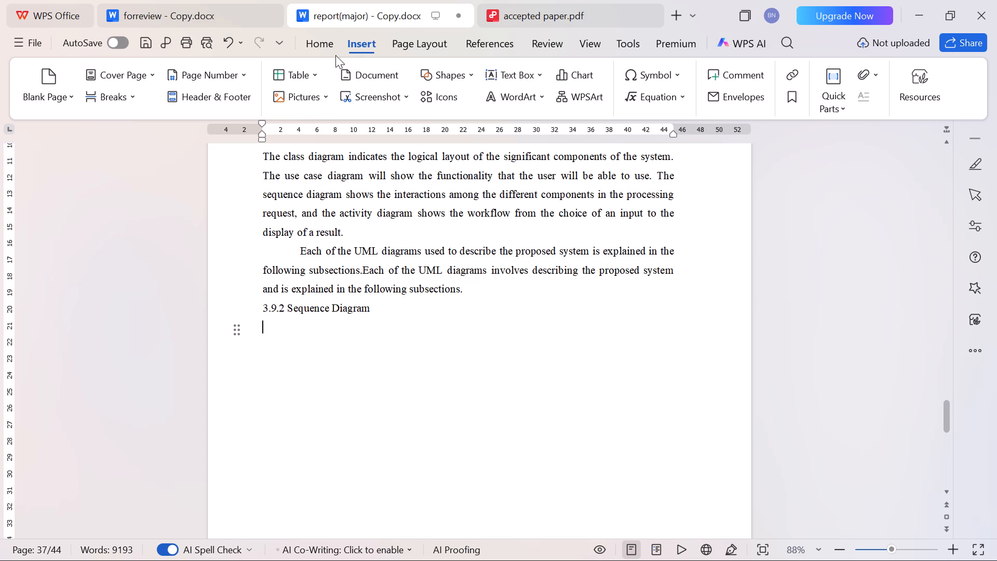
# Insert the sequence diagram picture from the Downloads folder below the 3.9.2 Sequence Diagram heading.
pyautogui.click(307, 104)
pyautogui.click(311, 121)
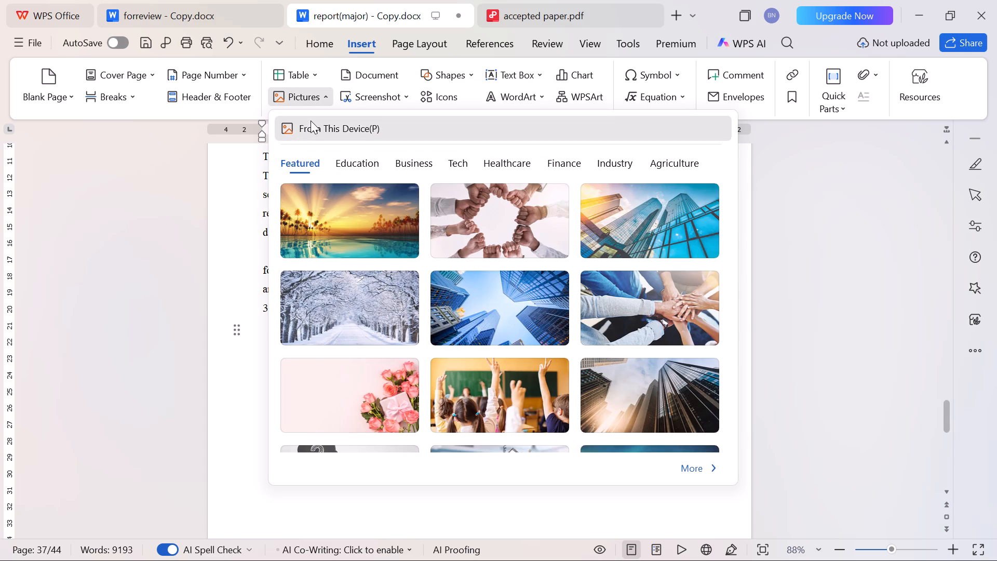
pyautogui.click(210, 346)
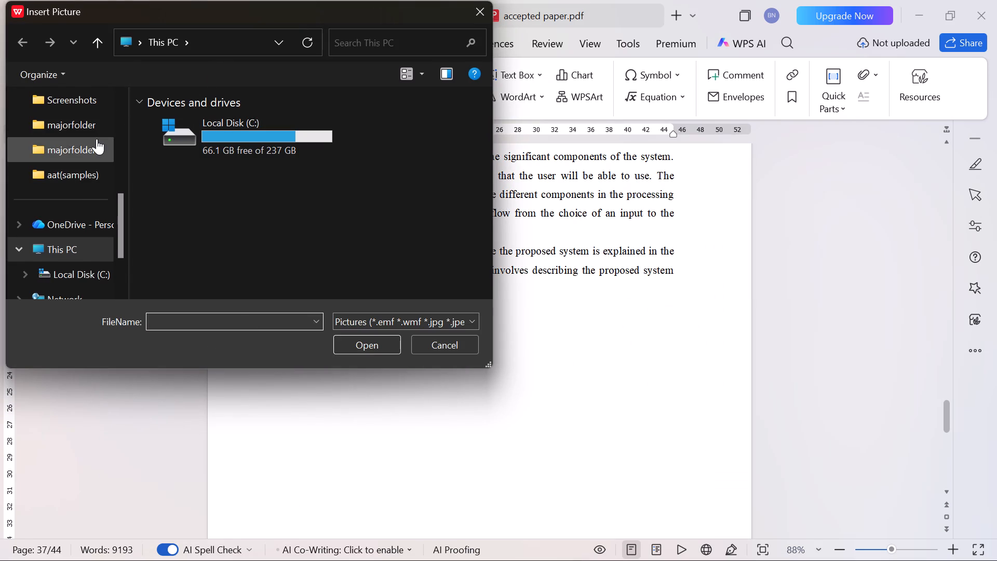
pyautogui.scroll(2, 97, 139)
pyautogui.click(80, 99)
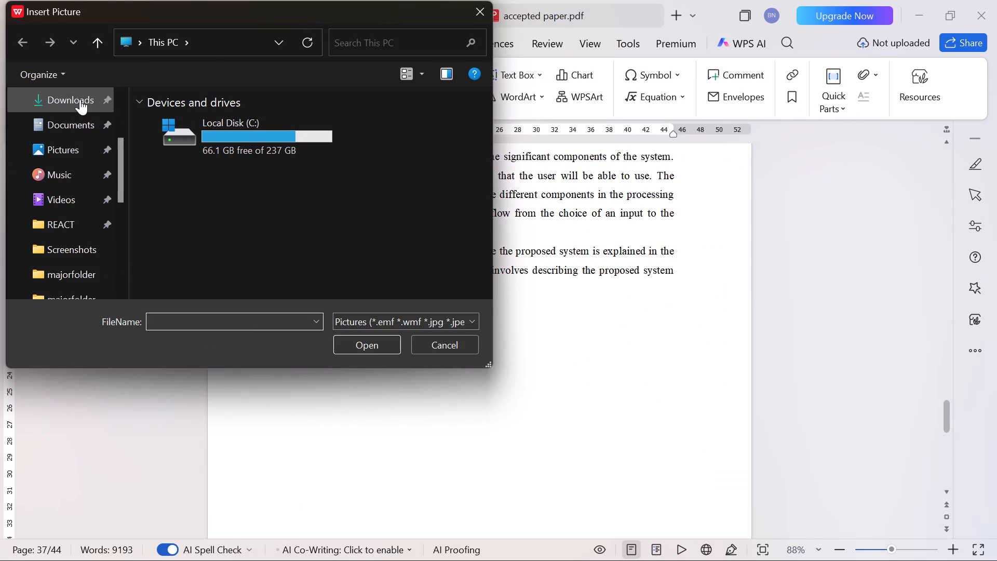
pyautogui.doubleClick(204, 169)
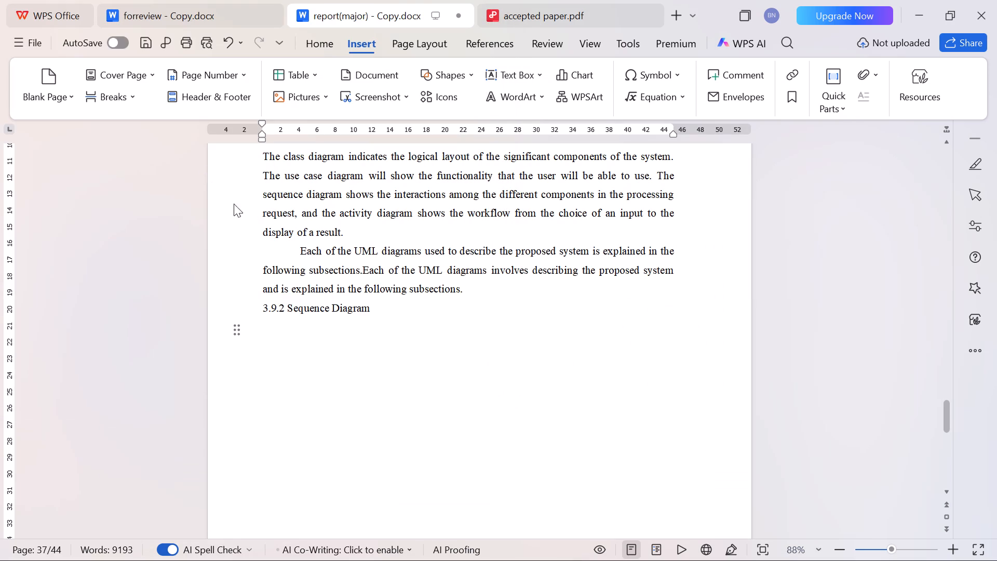
pyautogui.scroll(-3, 464, 349)
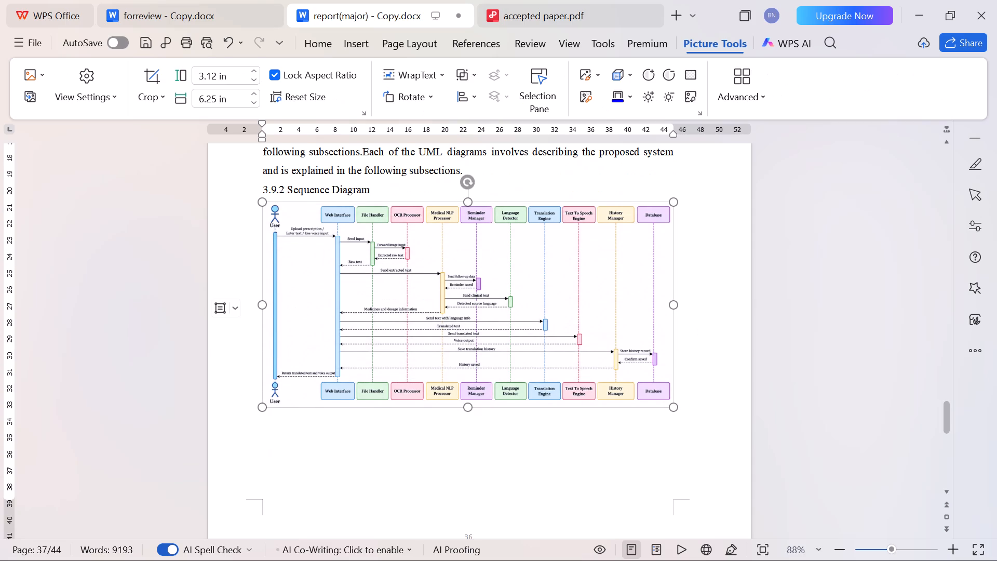
pyautogui.moveTo(675, 432); pyautogui.dragTo(675, 436)
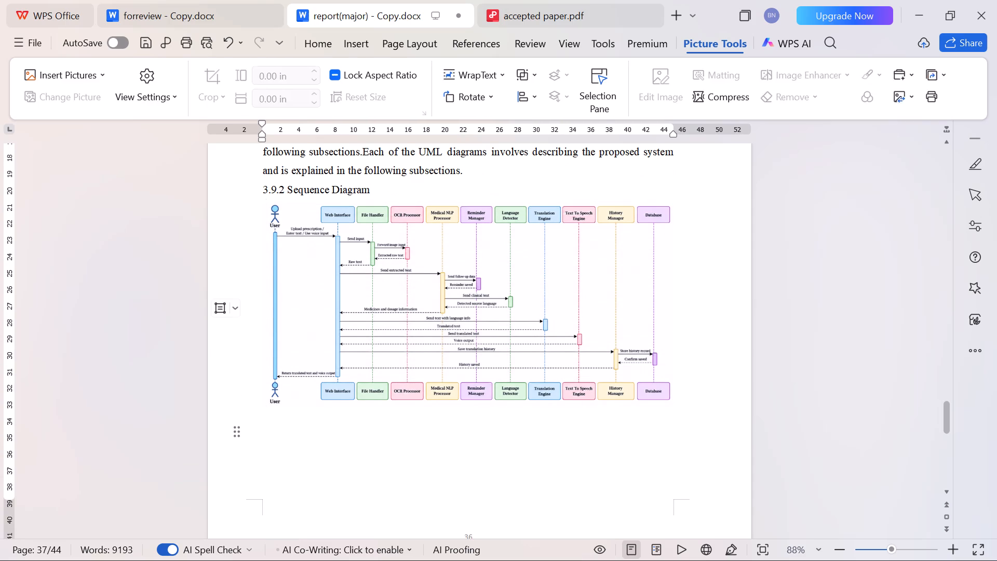
# Add the centred caption "Fig. 3.2 Sequence Diagram" on a new line below the inserted diagram.
pyautogui.click(704, 391)
pyautogui.press('Return')
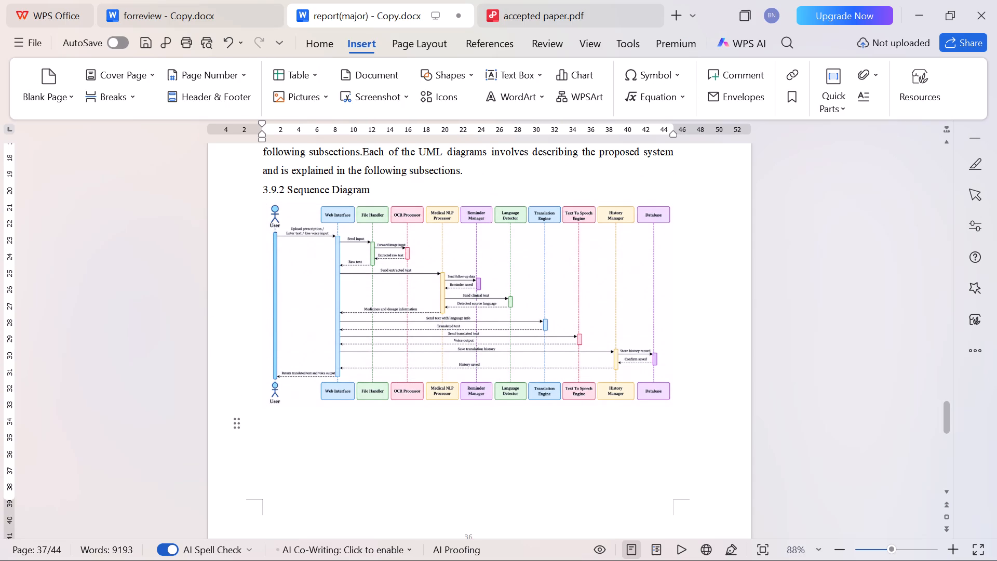
pyautogui.click(333, 49)
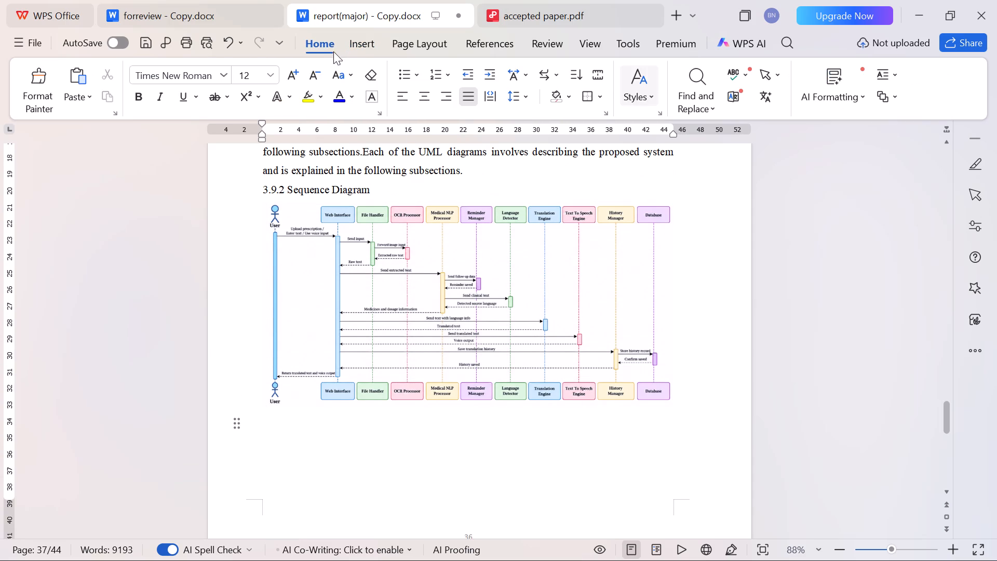
pyautogui.click(425, 96)
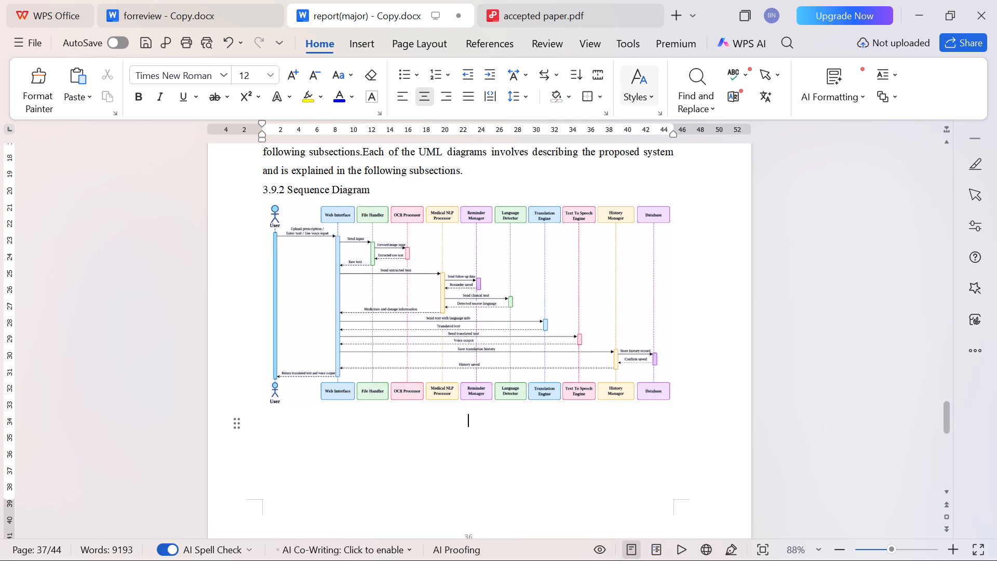
pyautogui.write('Figu')
pyautogui.press('BackSpace')
pyautogui.write('.')
pyautogui.press('space')
pyautogui.write('3.2')
pyautogui.press('space')
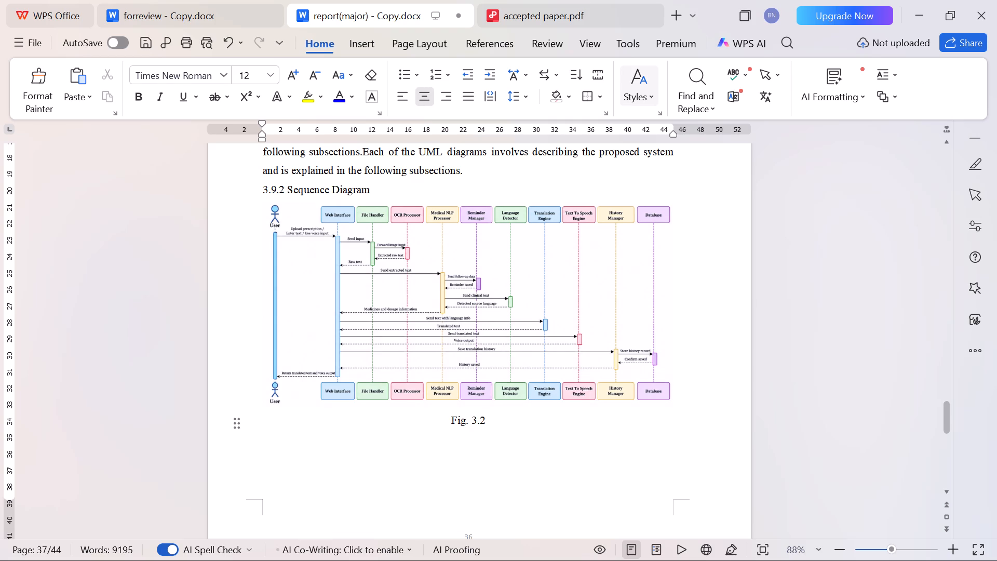
pyautogui.write('Sequence Diagram')
# Make the Fig. 3.2 Sequence Diagram caption and the 3.9.2 Sequence Diagram heading bold.
pyautogui.tripleClick(461, 425)
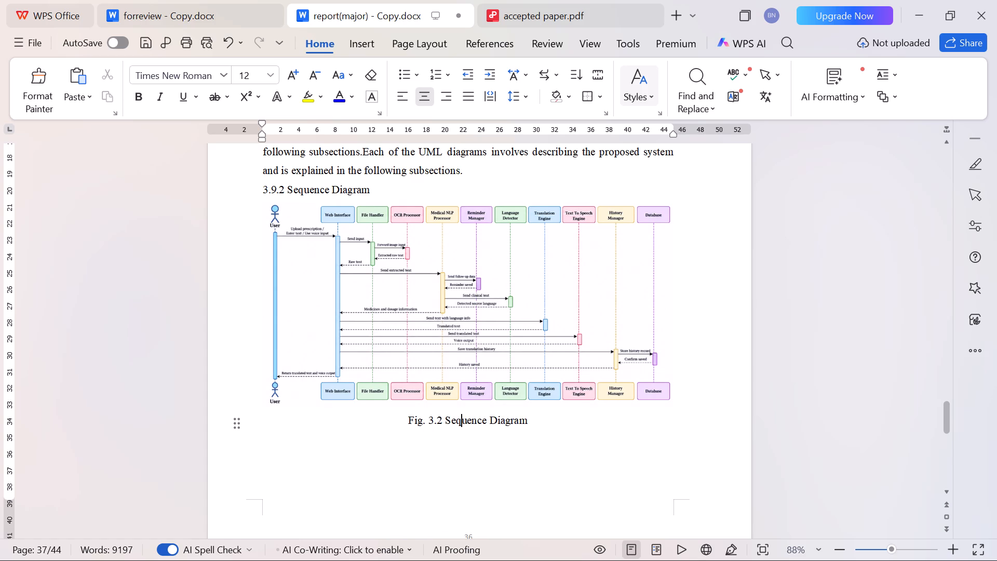
pyautogui.click(416, 381)
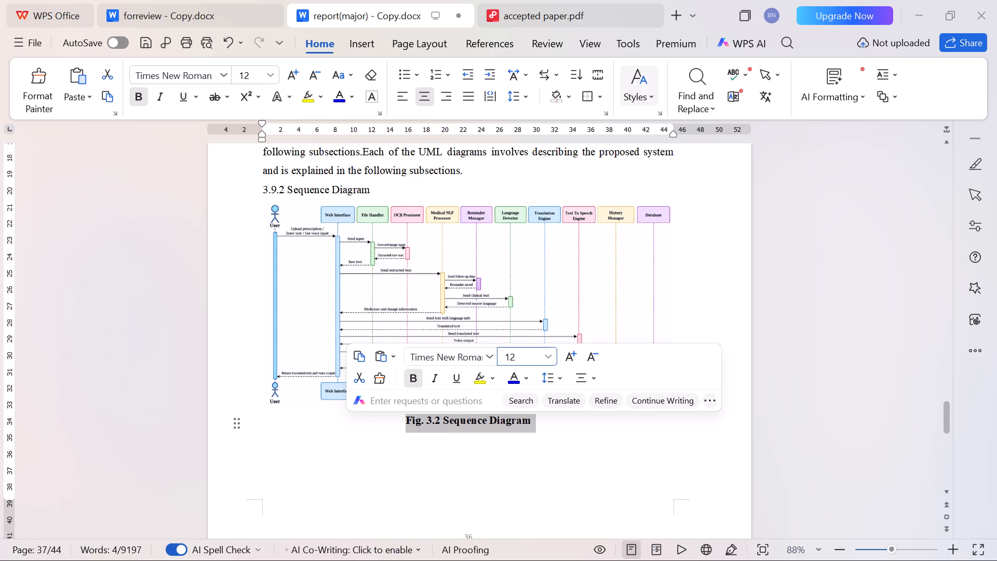
pyautogui.tripleClick(329, 189)
pyautogui.click(260, 149)
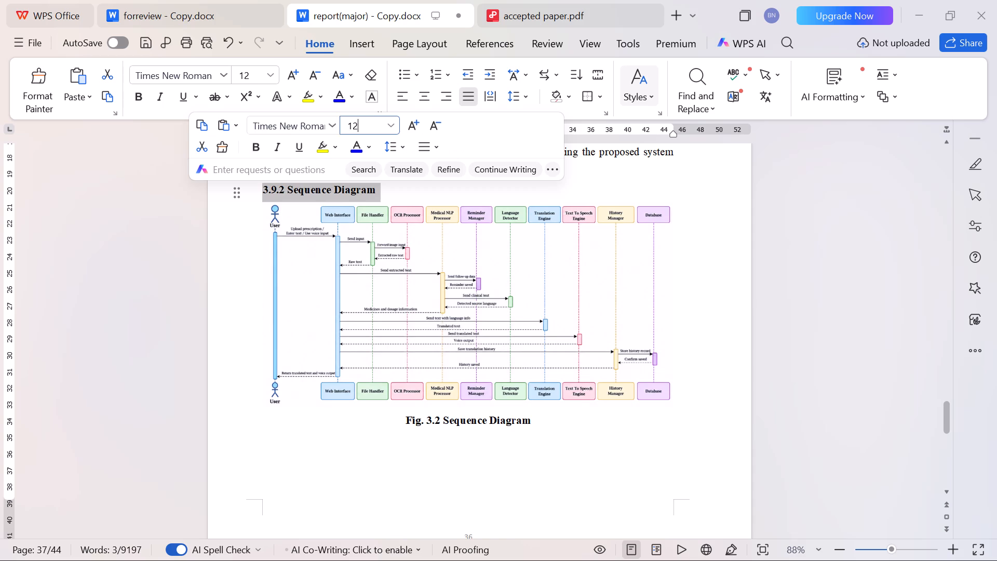
# Look back through the earlier Chapter 3 sections of the report, from 3.9.1 UML Diagrams to 3.1 Overall System Workflow.
pyautogui.scroll(2, 444, 355)
pyautogui.click(573, 264)
pyautogui.scroll(6, 573, 264)
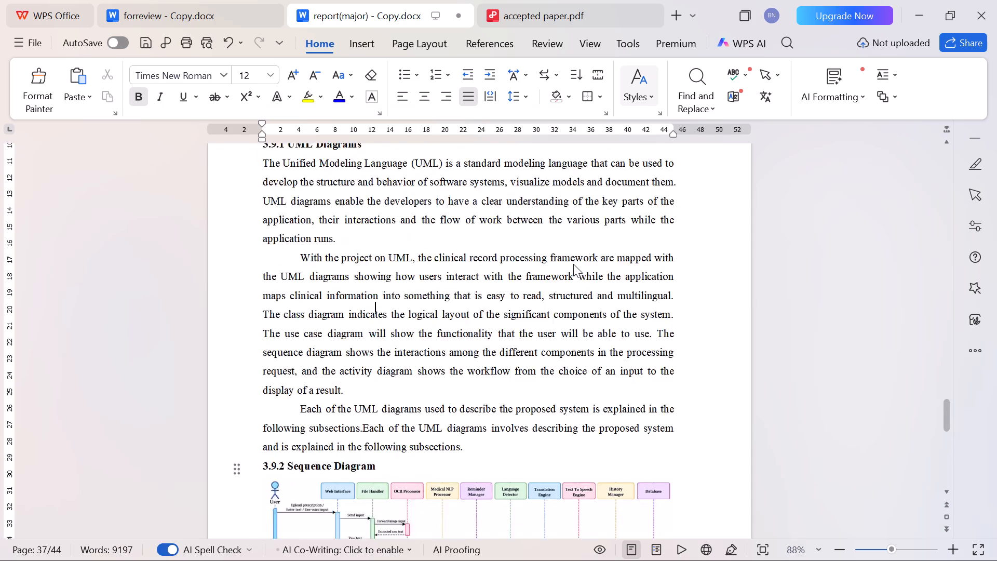
pyautogui.scroll(8, 573, 264)
pyautogui.scroll(20, 573, 264)
pyautogui.scroll(2, 573, 264)
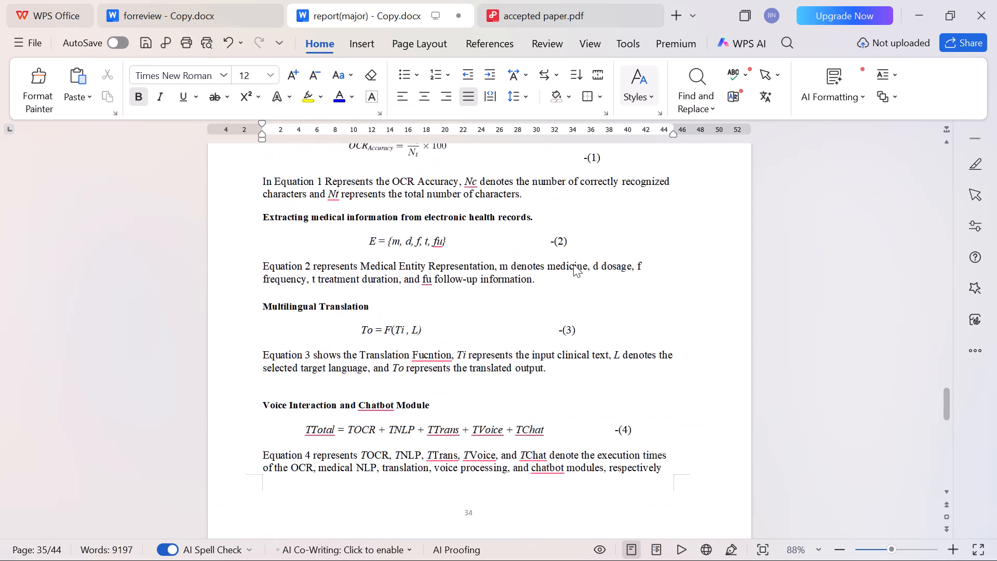
pyautogui.scroll(20, 573, 264)
pyautogui.scroll(16, 573, 264)
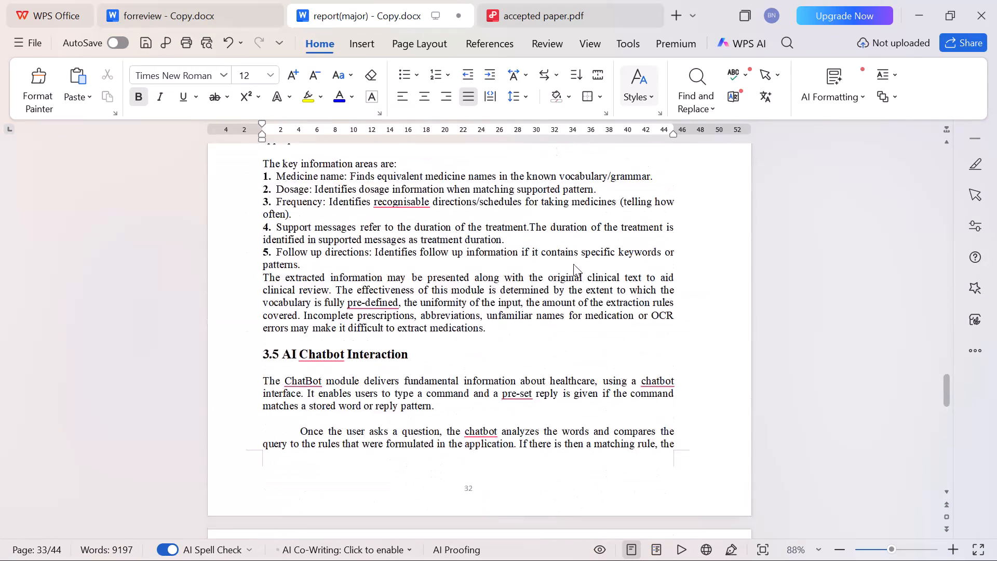
pyautogui.scroll(20, 573, 264)
pyautogui.scroll(16, 573, 264)
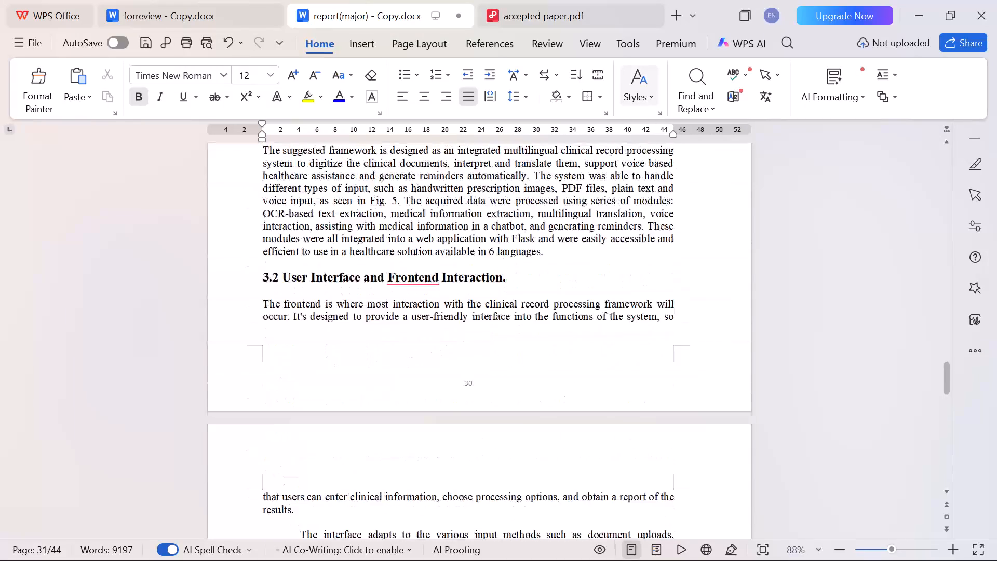
pyautogui.scroll(20, 573, 264)
pyautogui.scroll(16, 573, 264)
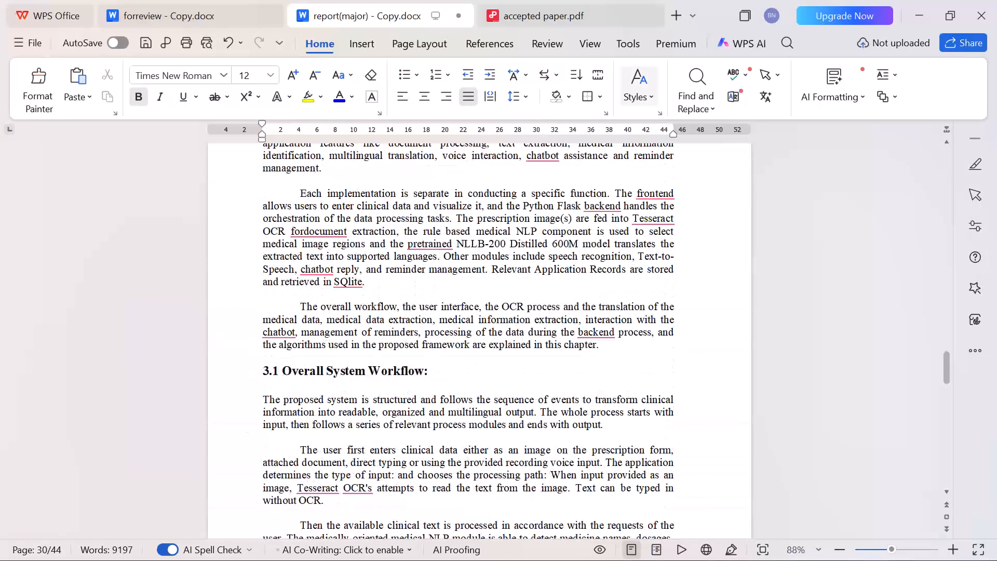
# Add two blank lines above the CHAPTER 3 title on the Methodology Implementation title page.
pyautogui.scroll(10, 573, 264)
pyautogui.click(479, 303)
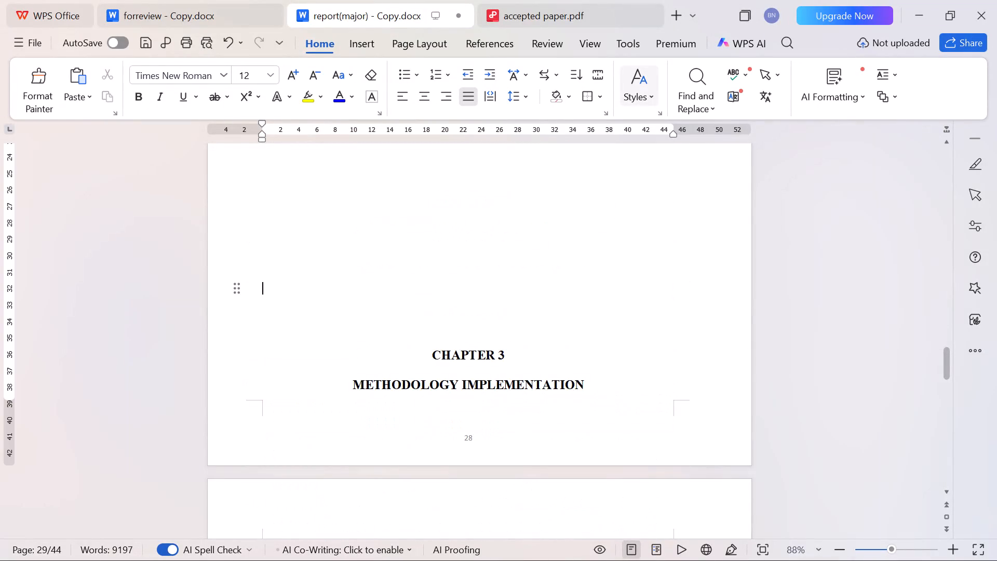
pyautogui.press('Return')
pyautogui.press('Return')
# Renumber the methodology diagram's caption in section 3.1 as Fig. 3.1.
pyautogui.scroll(-17, 479, 307)
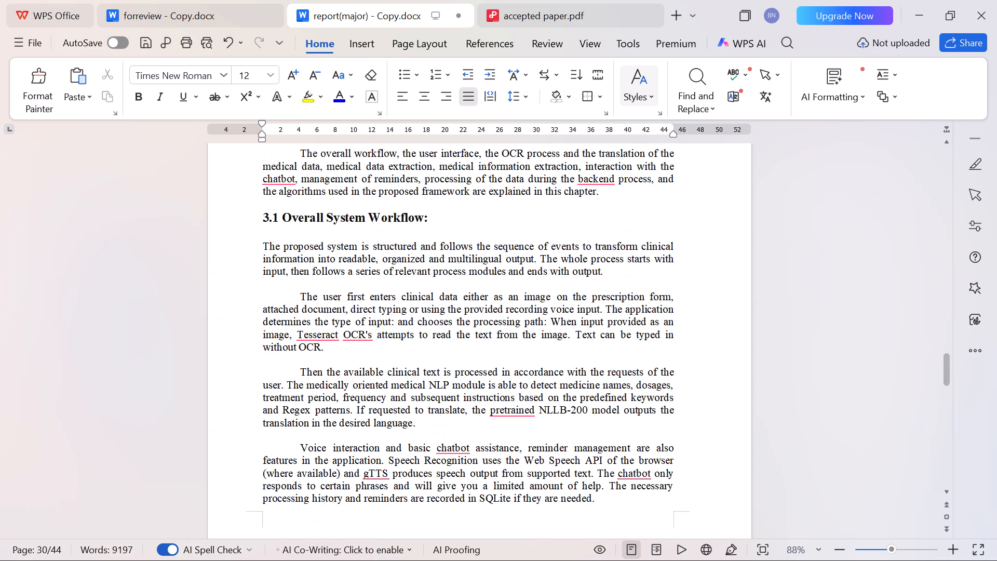
pyautogui.scroll(-11, 478, 309)
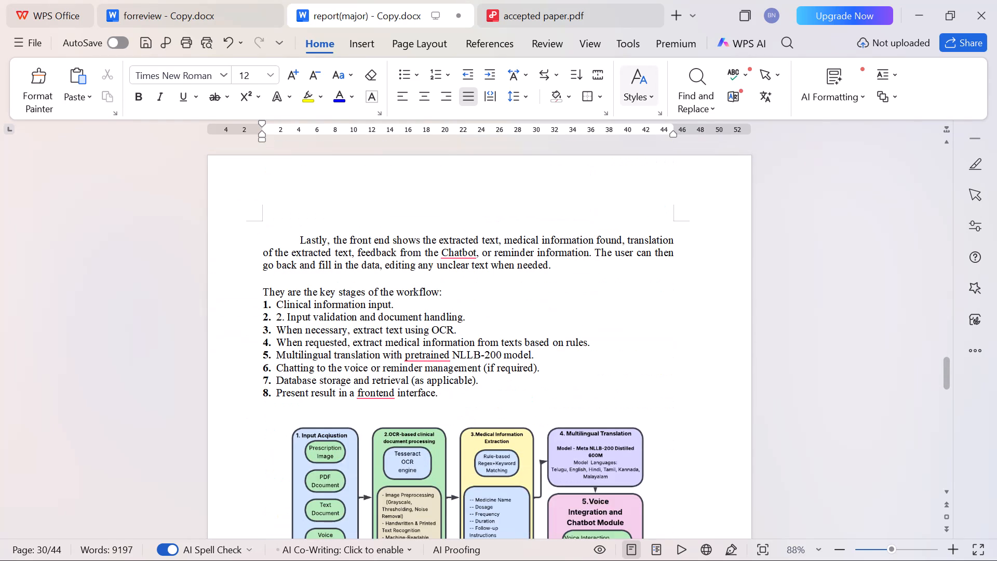
pyautogui.scroll(-6, 478, 309)
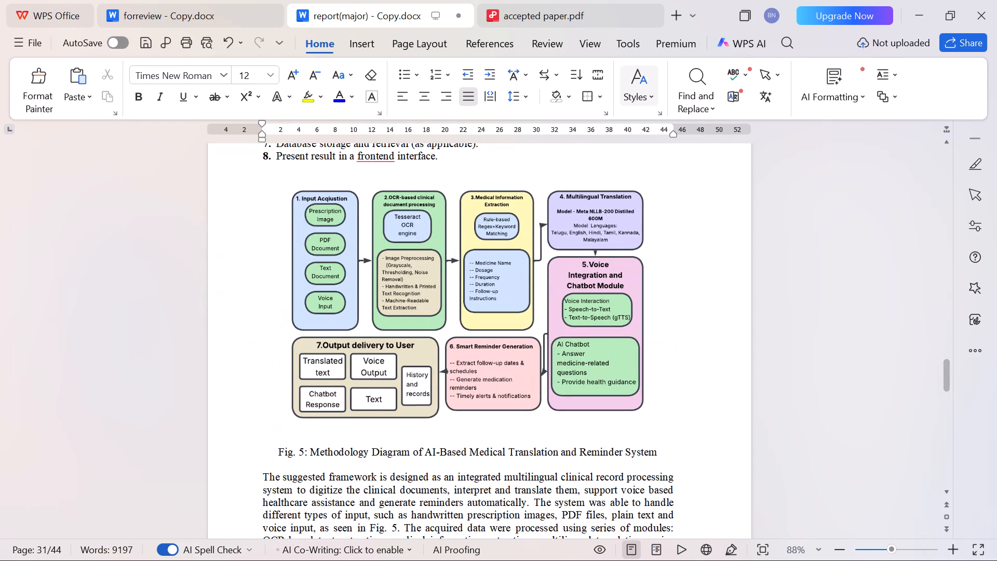
pyautogui.click(303, 451)
pyautogui.press('BackSpace')
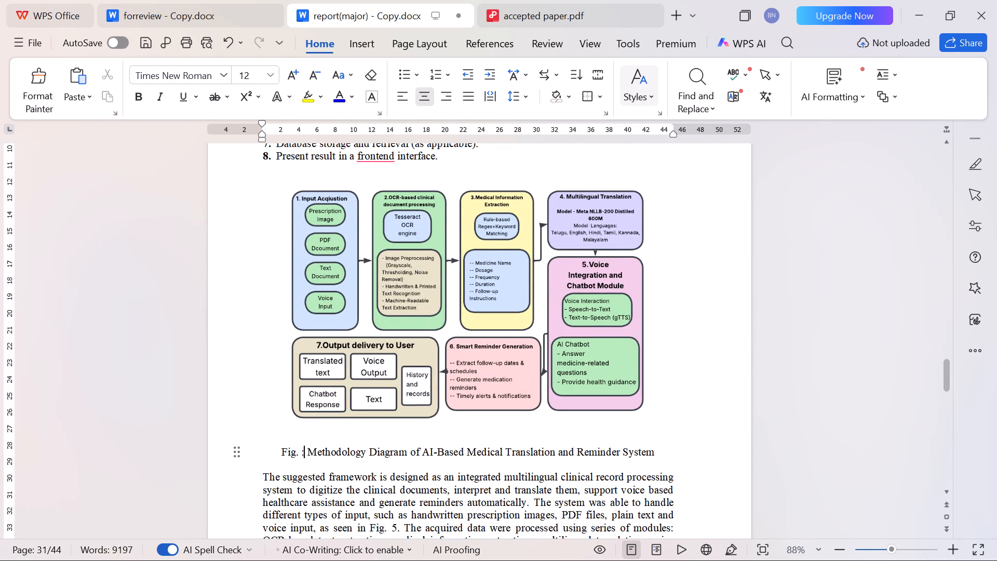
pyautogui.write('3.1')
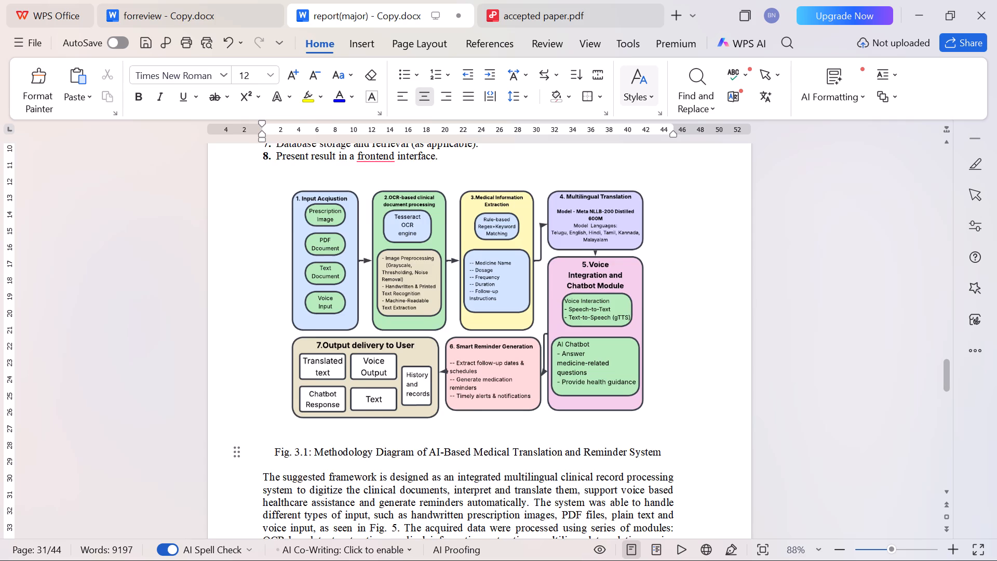
# Update the figure reference in the paragraph below the methodology diagram to Fig. 3.1 and remove the full stop after it.
pyautogui.scroll(-3, 299, 437)
pyautogui.click(392, 412)
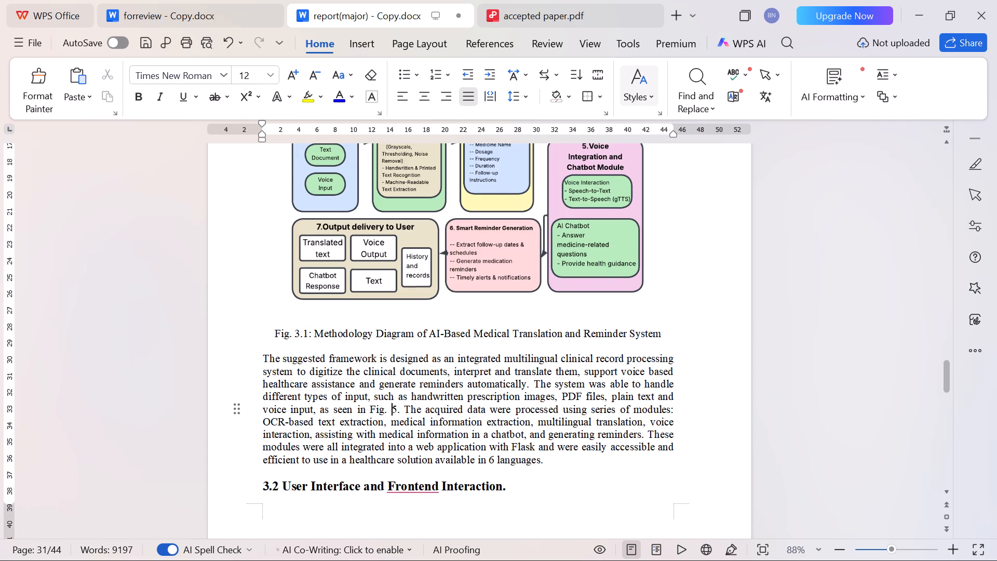
pyautogui.press('Delete')
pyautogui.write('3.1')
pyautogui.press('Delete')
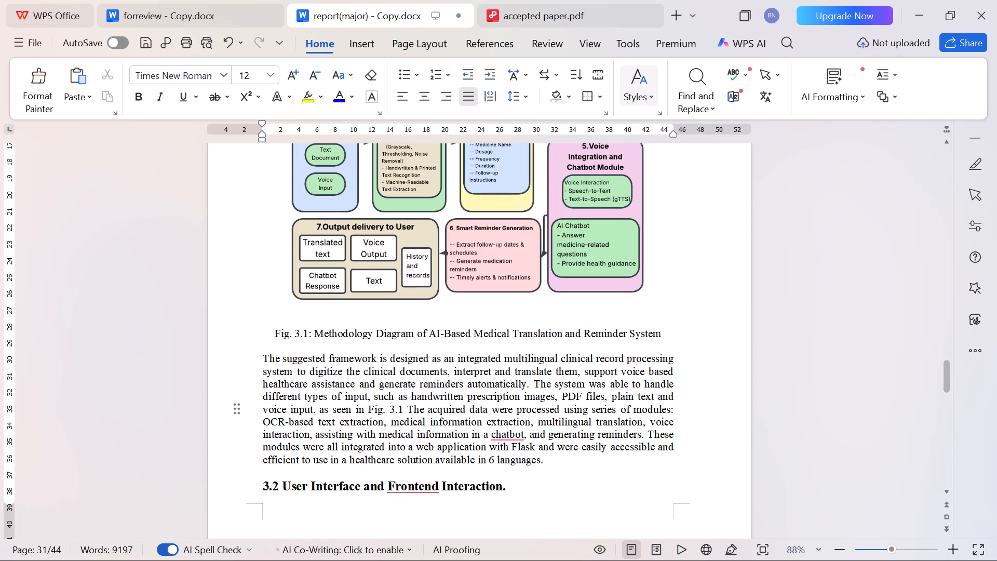
# Switch to the Chrome window with the revised paper page.
pyautogui.scroll(-3, 392, 412)
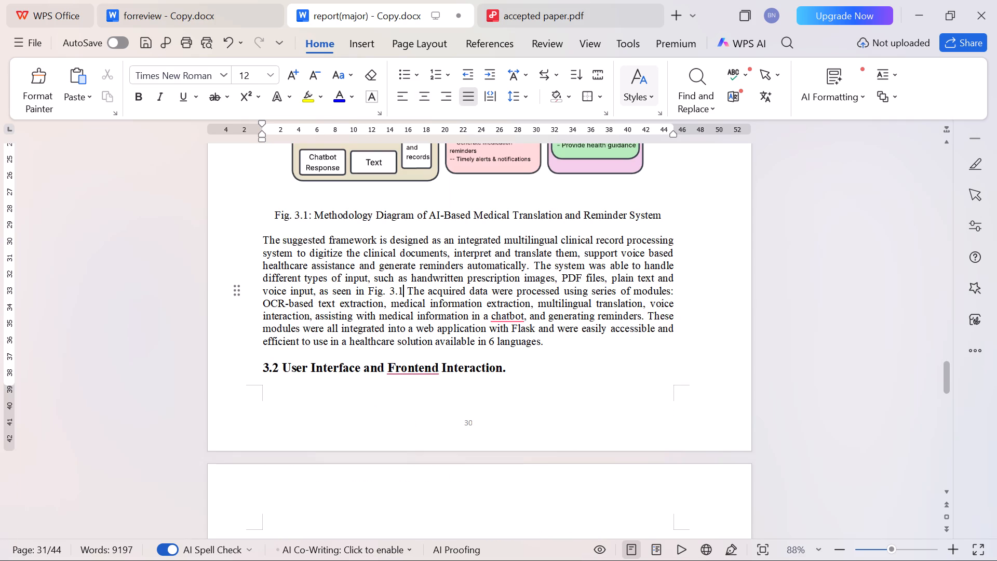
pyautogui.hotkey('alt', 'Tab')
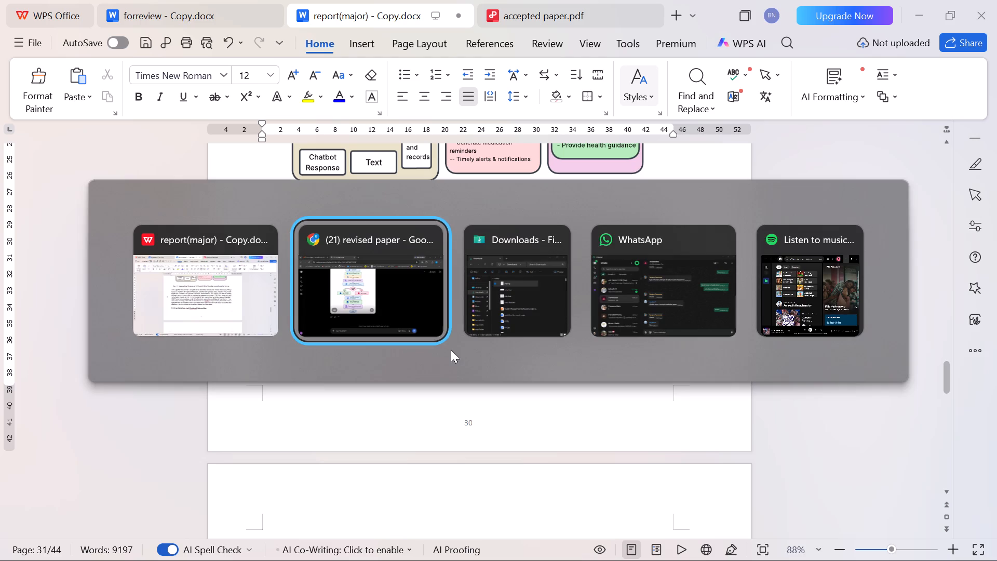
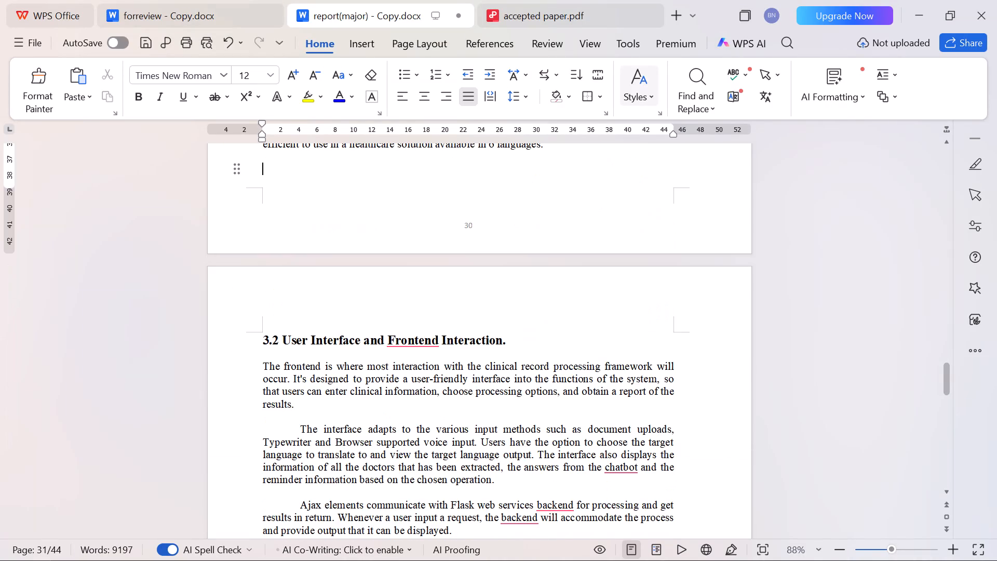
# Make the labels "Medicine name", "Dosage" and "Frequency" bold in the key information areas list of section 3.4.
pyautogui.scroll(-12, 526, 378)
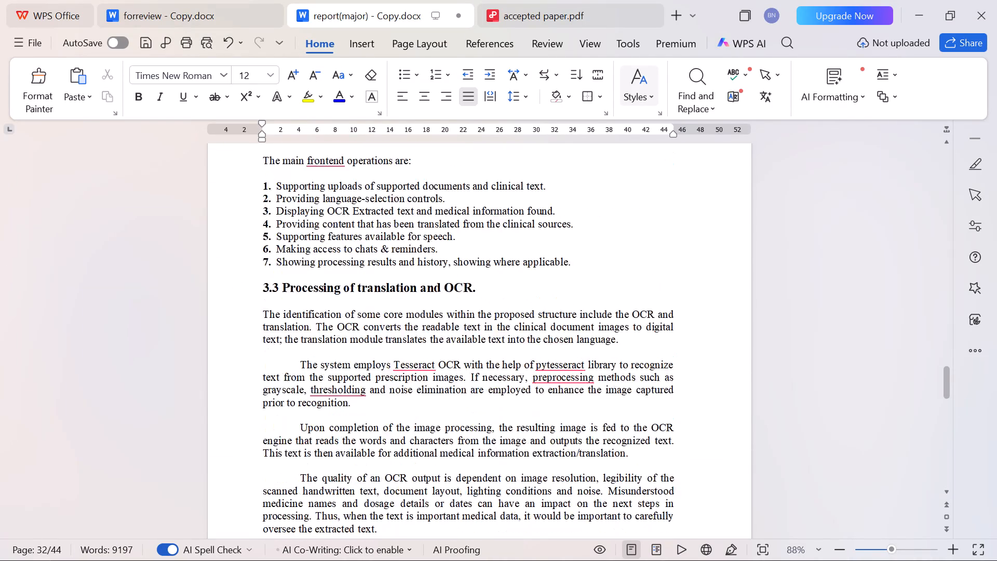
pyautogui.scroll(-15, 526, 378)
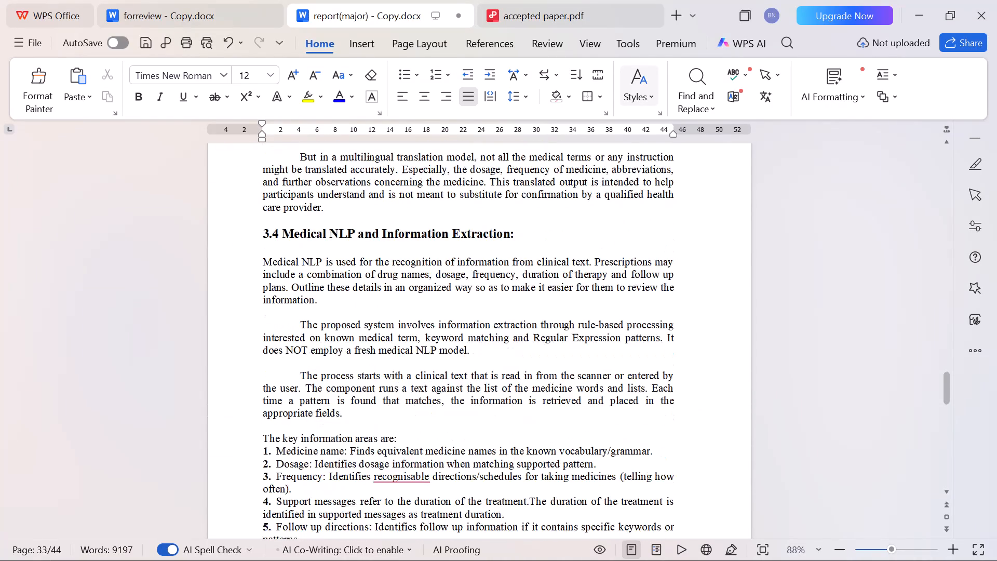
pyautogui.scroll(-4, 526, 378)
pyautogui.moveTo(345, 296); pyautogui.dragTo(325, 298)
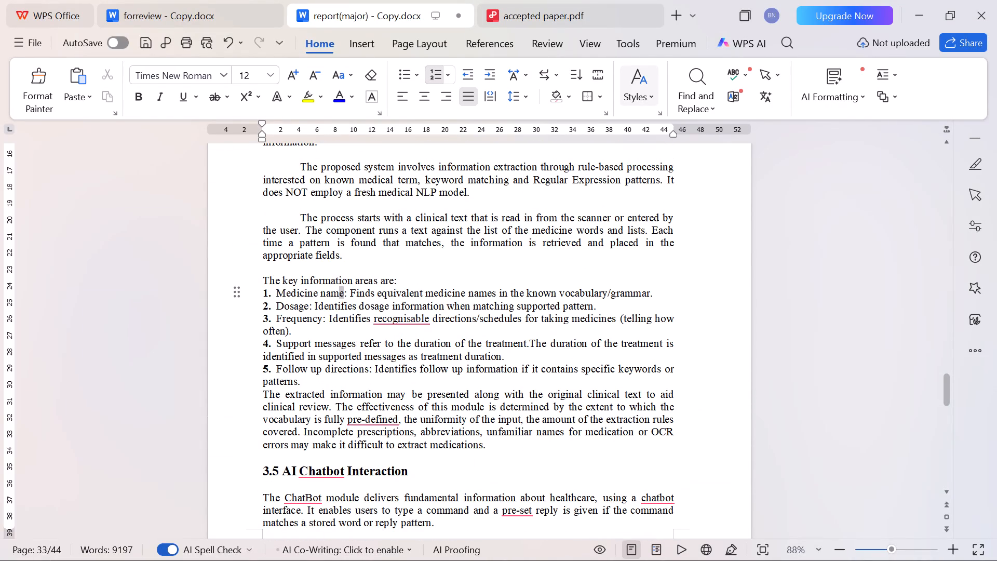
pyautogui.moveTo(325, 298); pyautogui.dragTo(279, 295)
pyautogui.hotkey('ctrl', 'b')
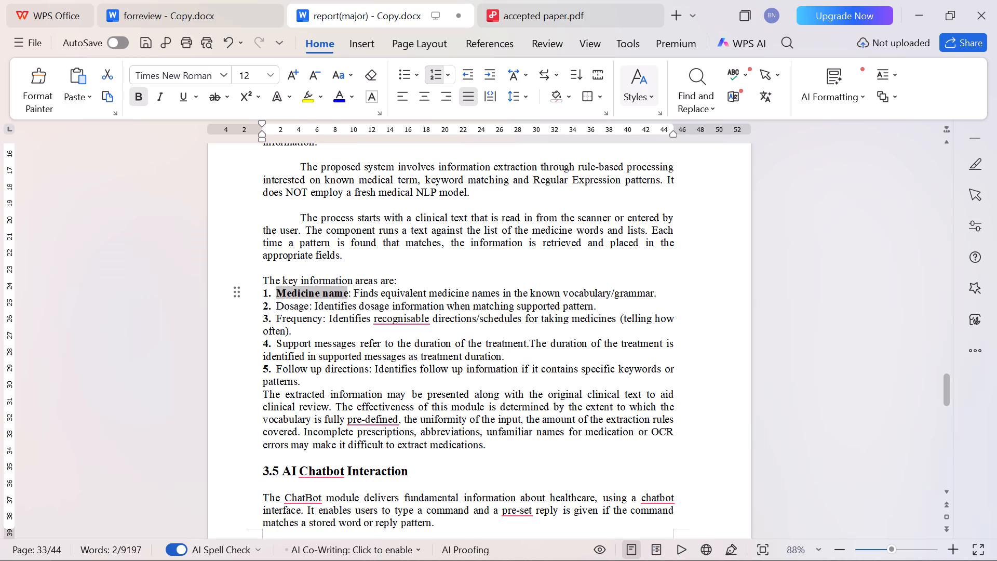
pyautogui.moveTo(277, 311); pyautogui.dragTo(308, 308)
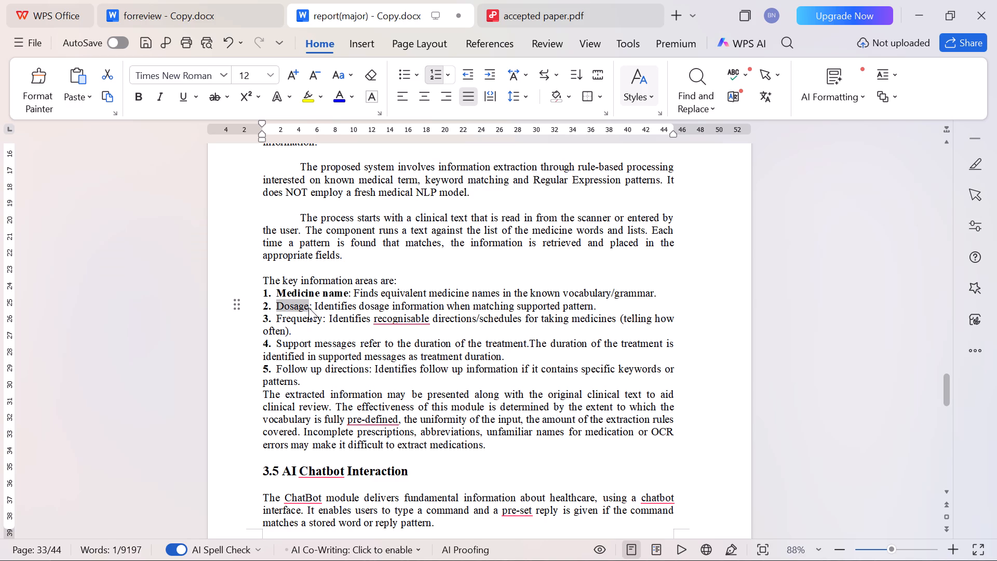
pyautogui.hotkey('ctrl', 'b')
pyautogui.moveTo(323, 319); pyautogui.dragTo(277, 323)
pyautogui.hotkey('ctrl', 'b')
# Delete the fourth item, about support messages and treatment duration, from the key information areas list, keeping the list numbering continuous.
pyautogui.moveTo(276, 343); pyautogui.dragTo(293, 343)
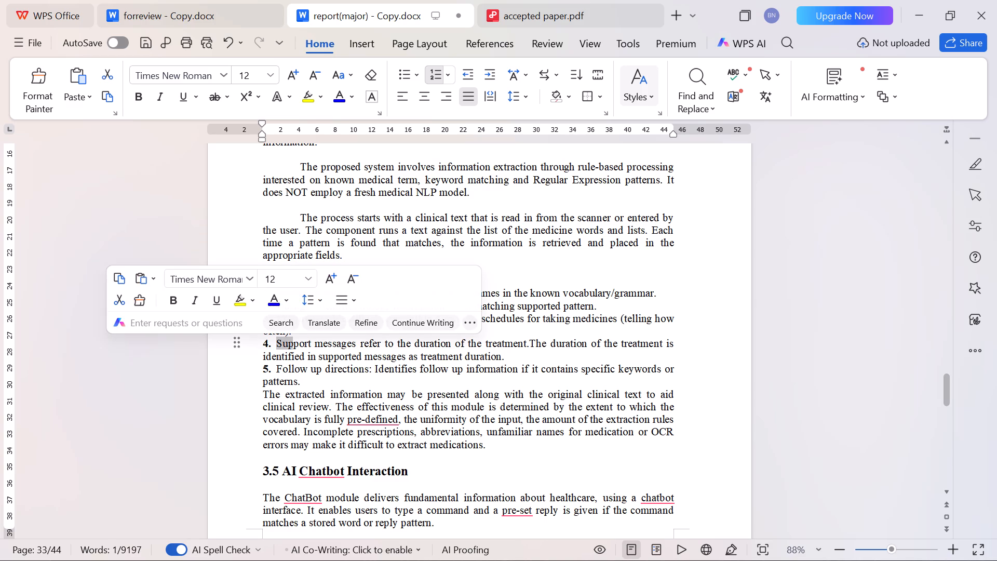
pyautogui.moveTo(522, 355); pyautogui.dragTo(273, 346)
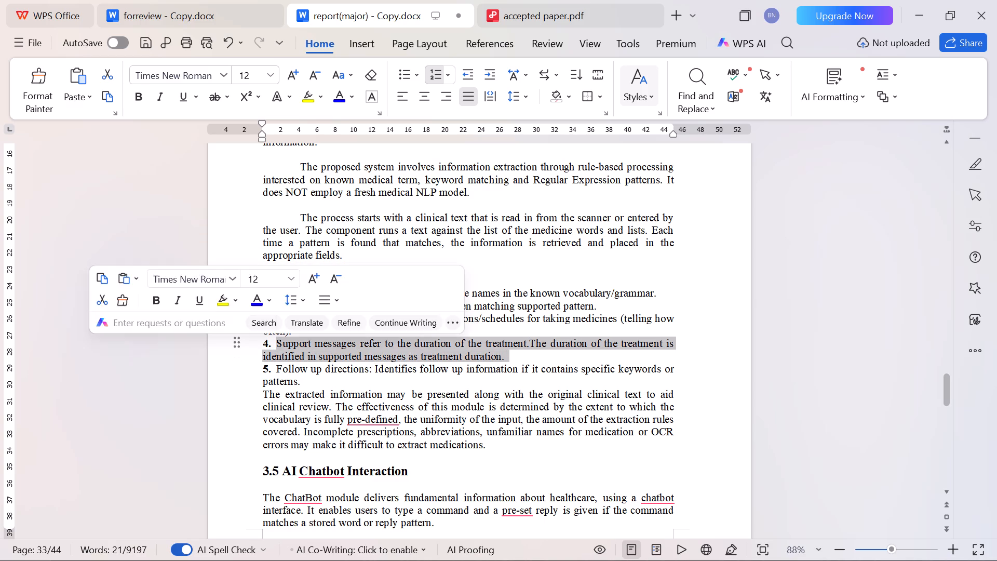
pyautogui.press('BackSpace')
pyautogui.press('BackSpace')
pyautogui.hotkey('ctrl', 'z')
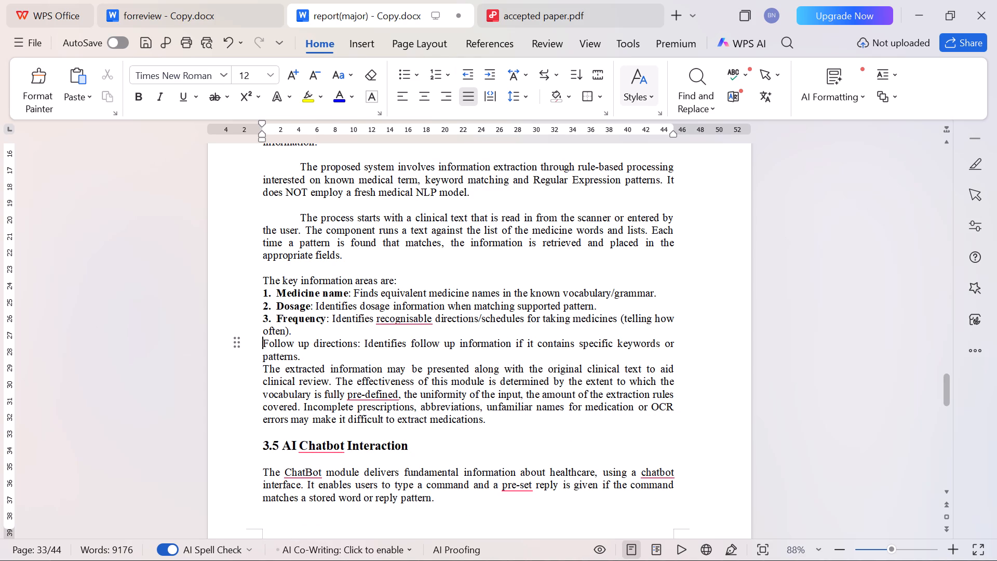
# Select the "Follow up directions" label in the key information areas list for bold formatting.
pyautogui.moveTo(370, 346); pyautogui.dragTo(279, 348)
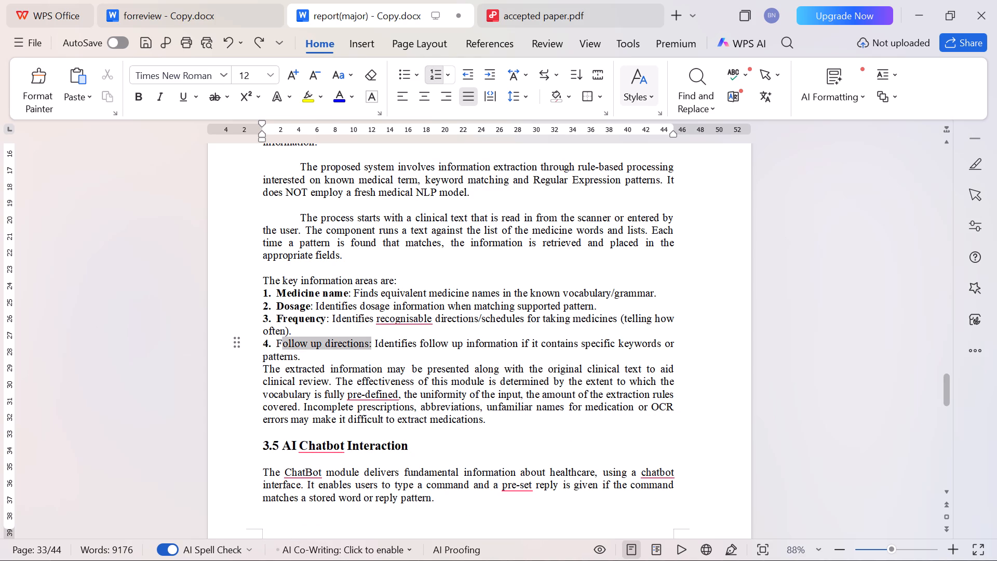
# Make the "Follow up directions:" label bold in item 4 of the key information areas list.
pyautogui.moveTo(279, 348); pyautogui.dragTo(278, 347)
pyautogui.hotkey('ctrl', 'b')
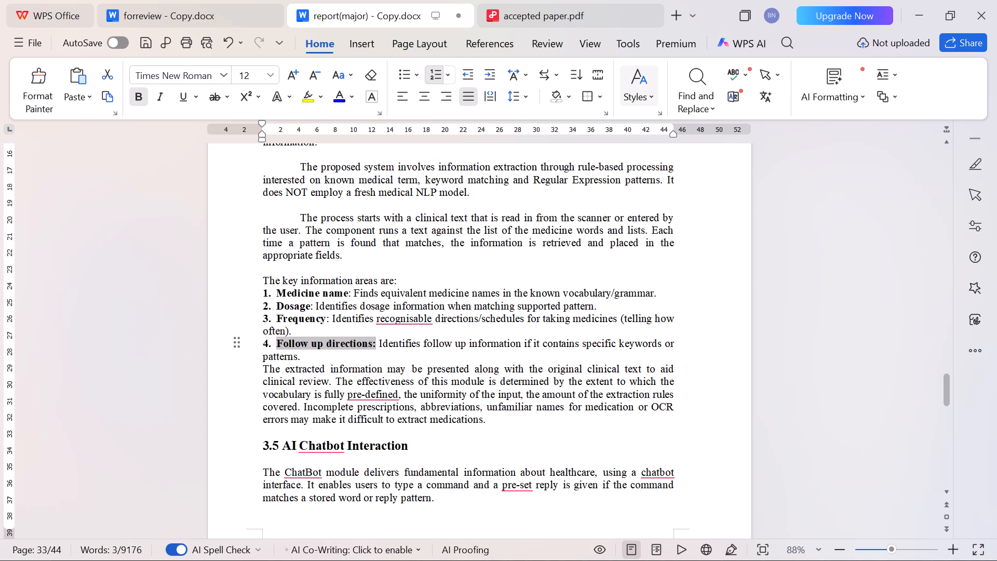
pyautogui.click(342, 362)
# Delete the extra blank lines above the 3.7 Data and Backend Processing and Data Management heading.
pyautogui.scroll(-17, 342, 365)
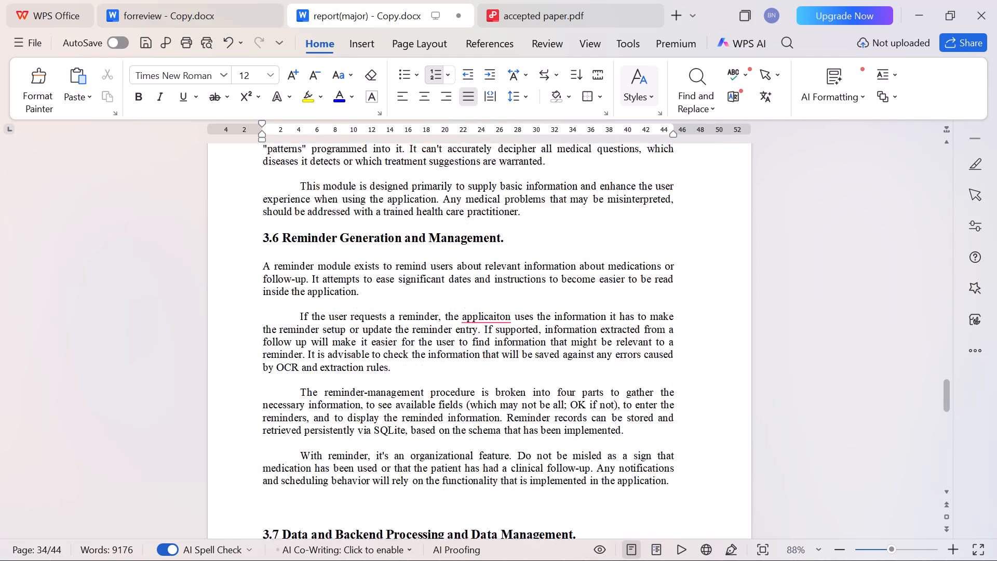
pyautogui.scroll(-5, 342, 368)
pyautogui.click(688, 248)
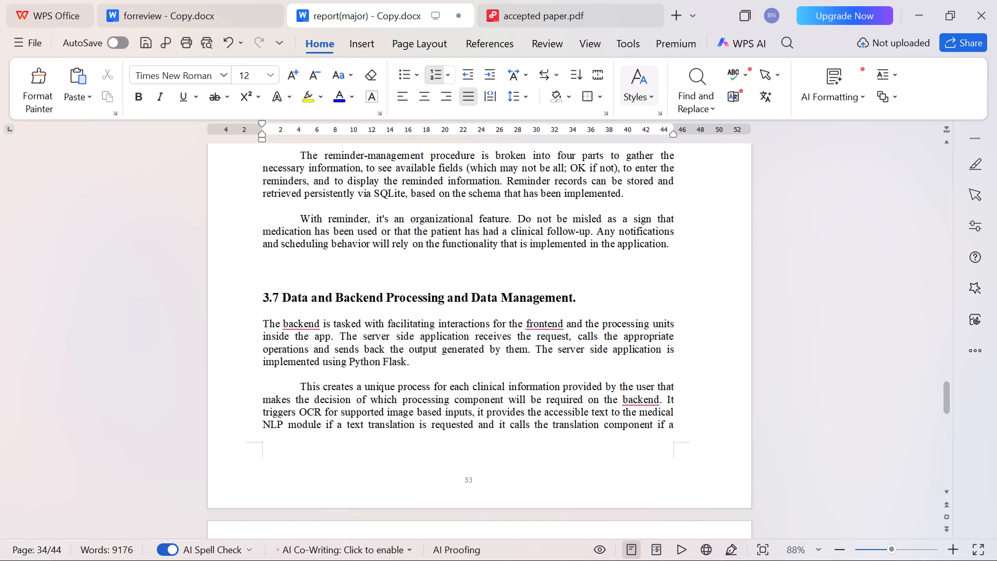
pyautogui.press('Delete')
pyautogui.press('Delete')
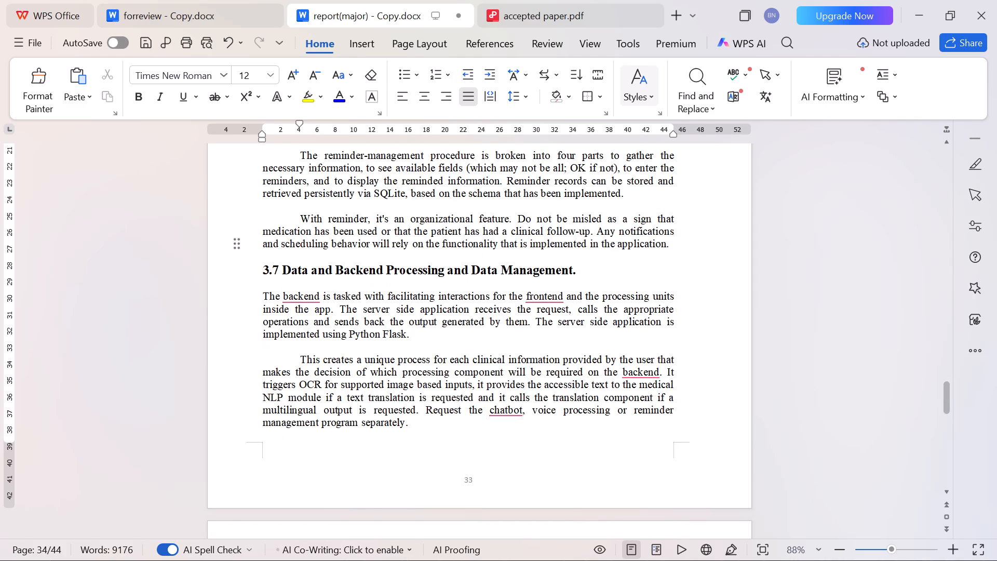
# Make the labels Request handling, Document processing and Medical information extraction bold in section 3.7's numbered backend and database list.
pyautogui.scroll(-8, 472, 321)
pyautogui.scroll(3, 472, 321)
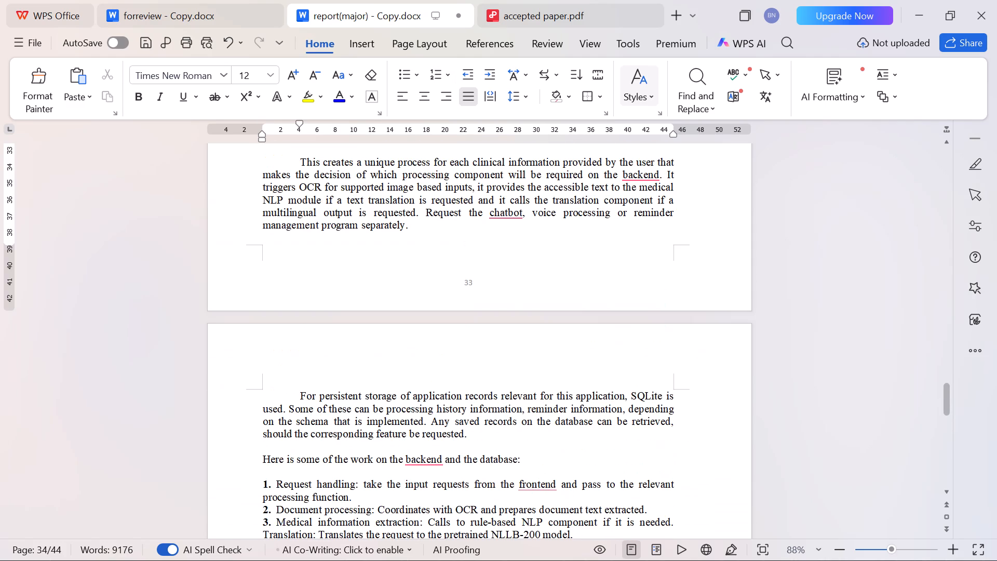
pyautogui.scroll(8, 442, 353)
pyautogui.scroll(-6, 442, 354)
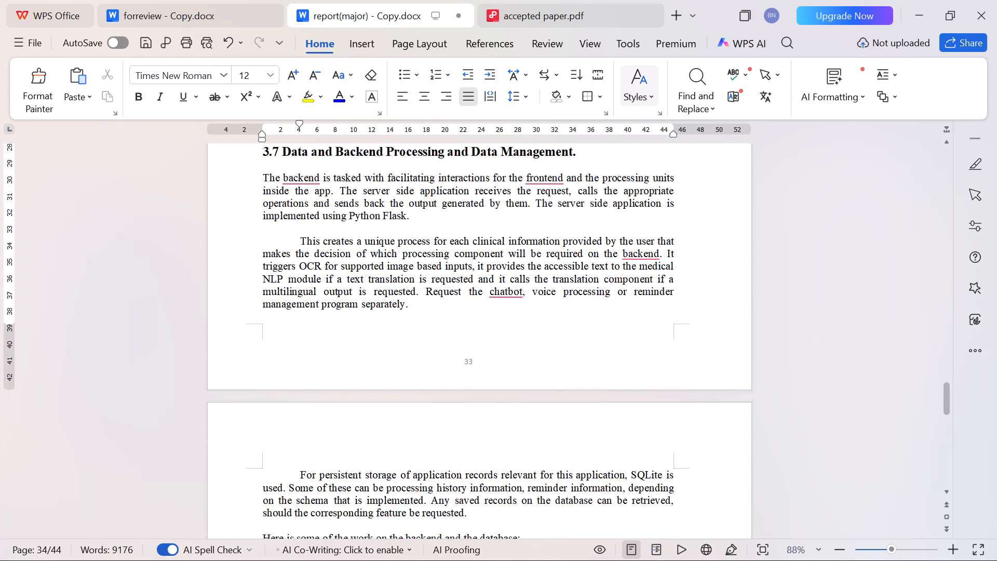
pyautogui.scroll(-7, 442, 354)
pyautogui.moveTo(356, 286); pyautogui.dragTo(298, 295)
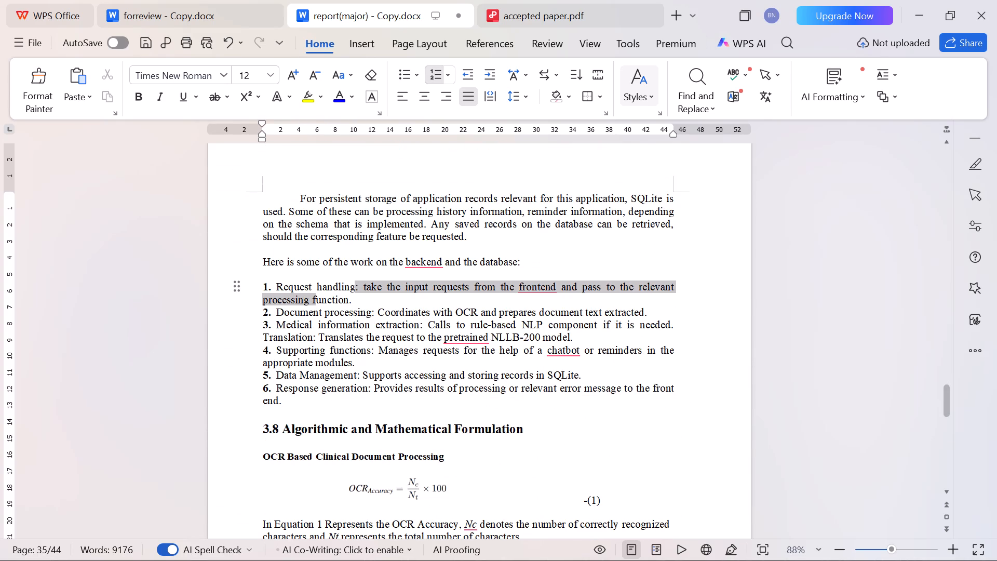
pyautogui.moveTo(298, 295); pyautogui.dragTo(274, 289)
pyautogui.hotkey('ctrl', 'b')
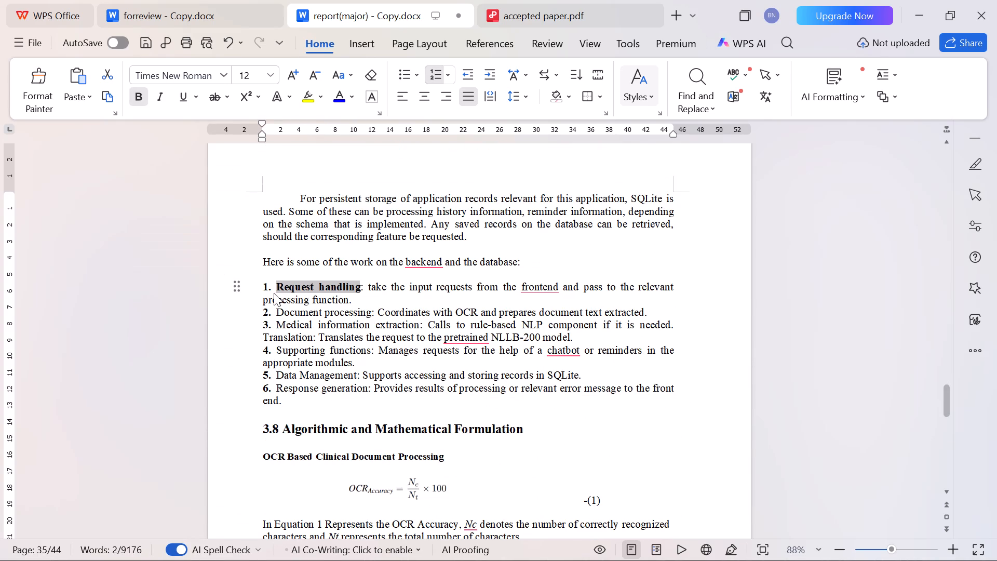
pyautogui.moveTo(278, 314); pyautogui.dragTo(375, 309)
pyautogui.hotkey('ctrl', 'b')
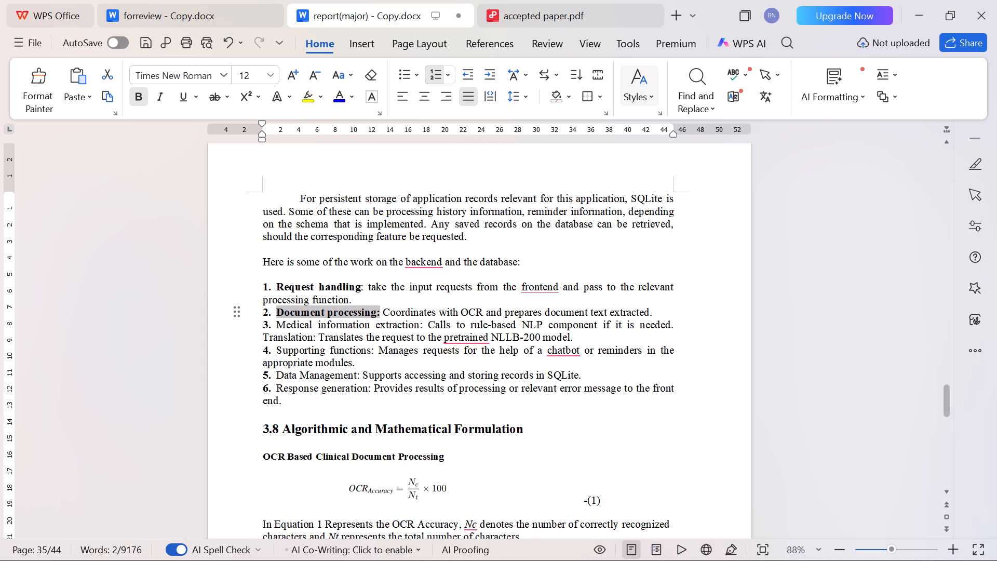
pyautogui.moveTo(277, 328); pyautogui.dragTo(417, 323)
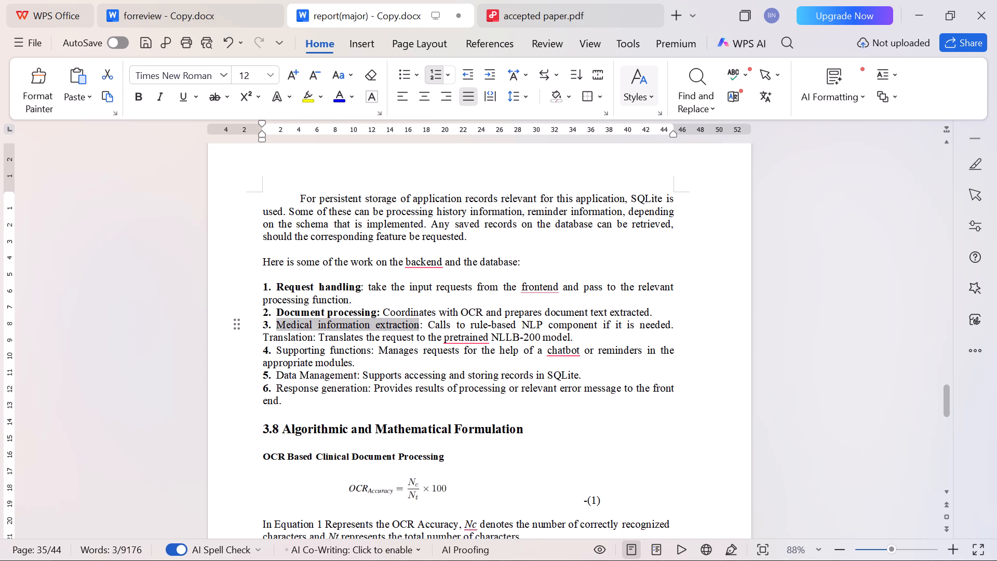
pyautogui.hotkey('ctrl', 'b')
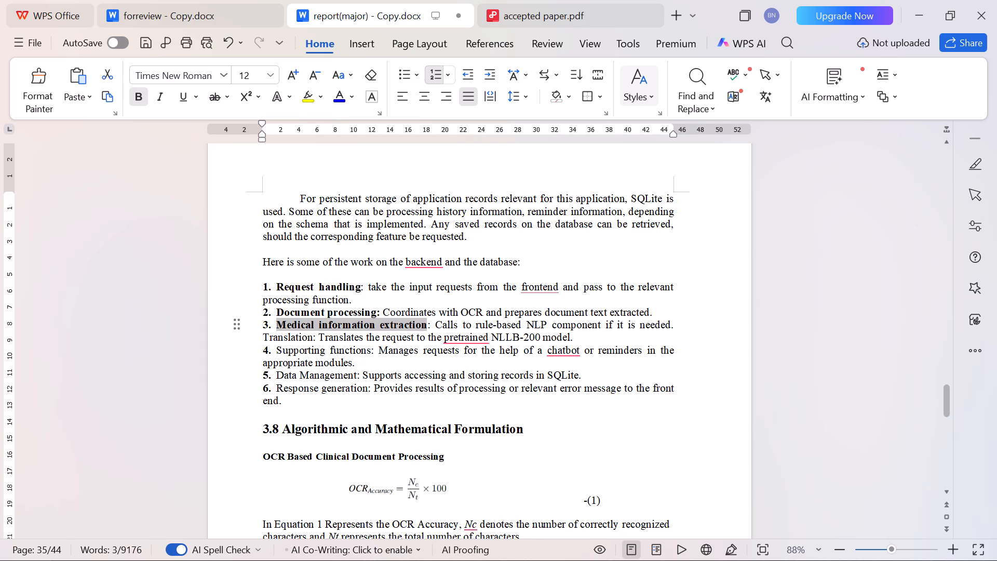
# Remove the label "Translation:" before "Translates the request" in item 3 of the backend and database list.
pyautogui.tripleClick(263, 337)
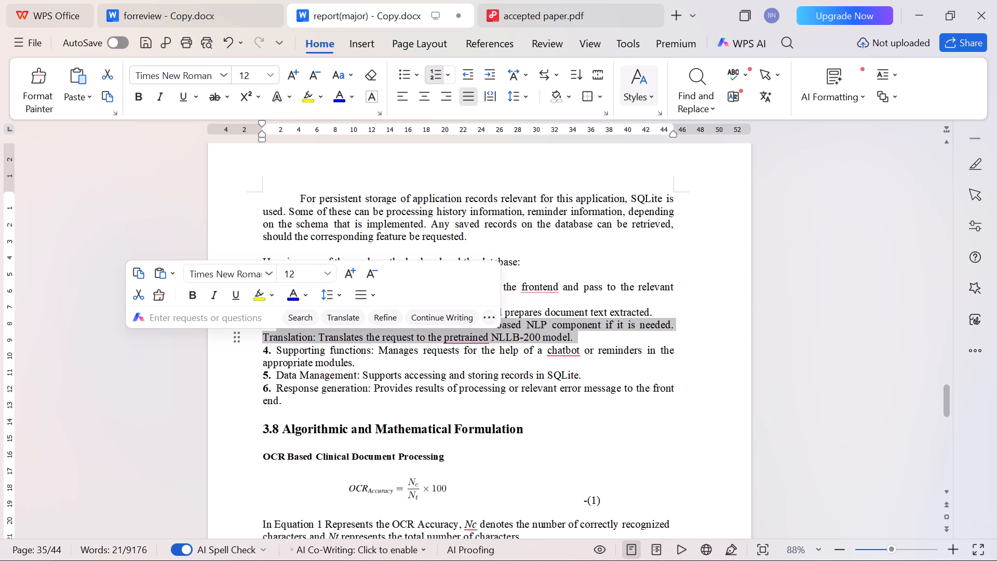
pyautogui.click(263, 337)
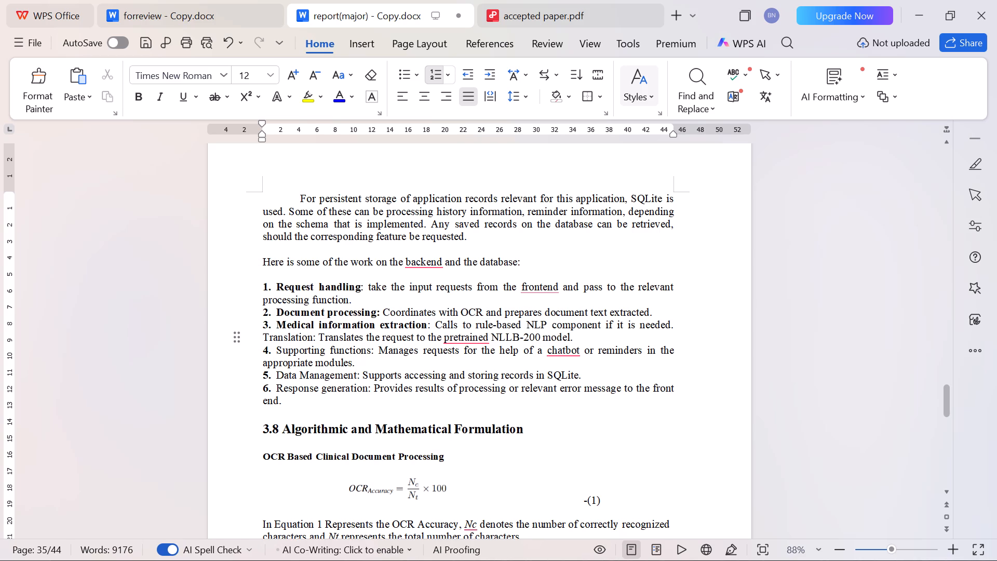
pyautogui.click(317, 337)
pyautogui.press('BackSpace')
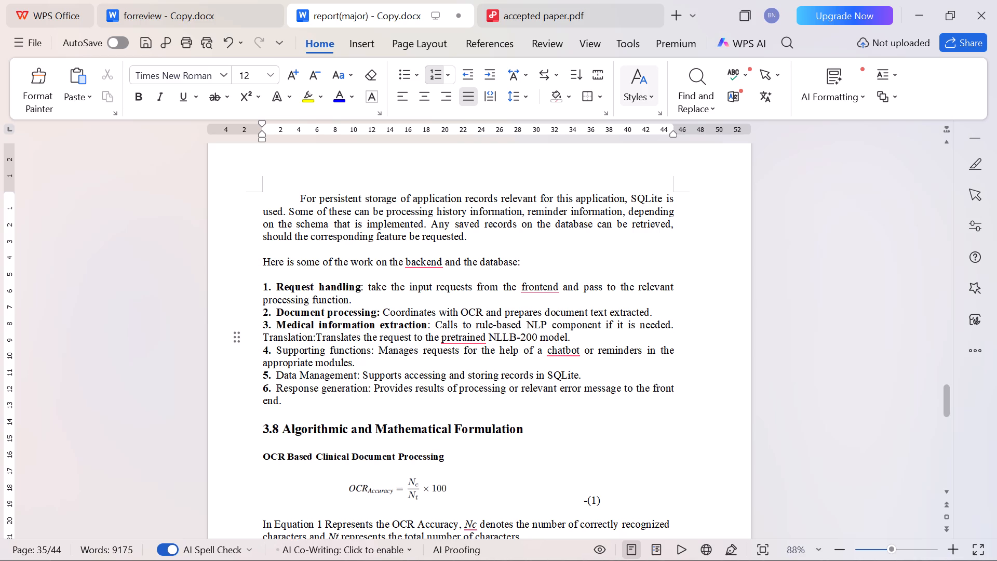
pyautogui.press('BackSpace')
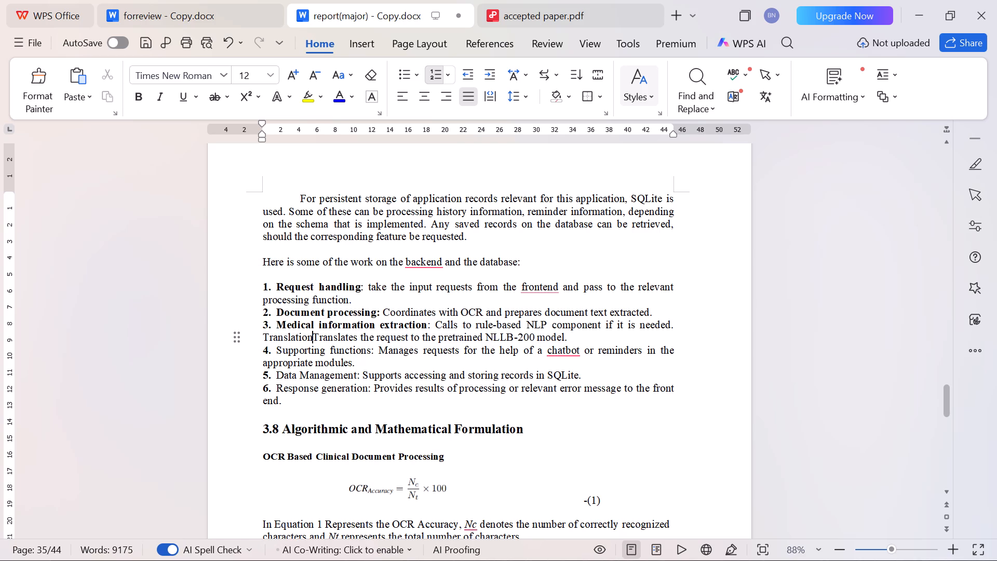
pyautogui.hotkey('ctrl', 'BackSpace')
# Make the labels Supporting functions, Data Management and Response generation bold in list items 4 to 6, and save the report.
pyautogui.scroll(-1, 317, 337)
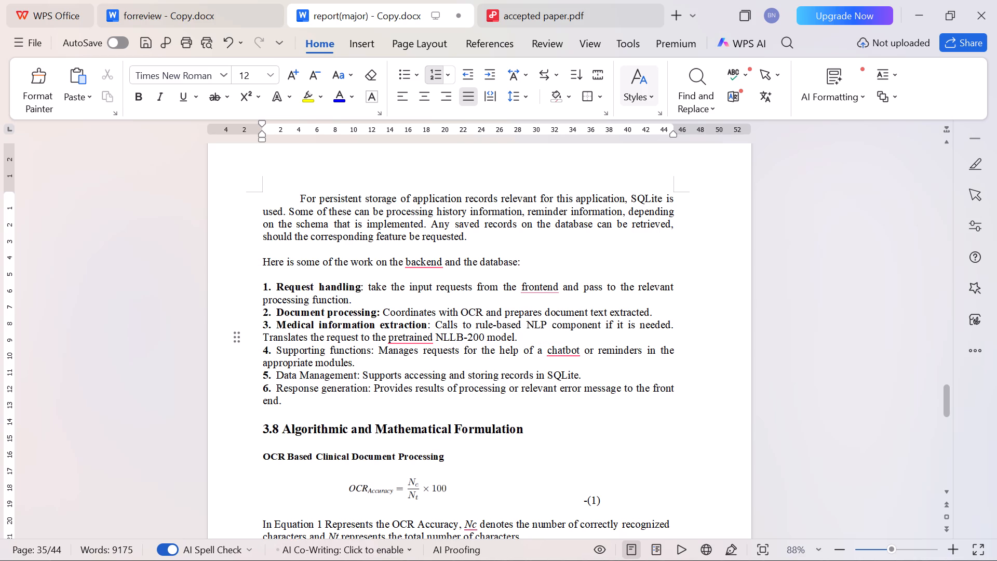
pyautogui.moveTo(371, 348); pyautogui.dragTo(281, 354)
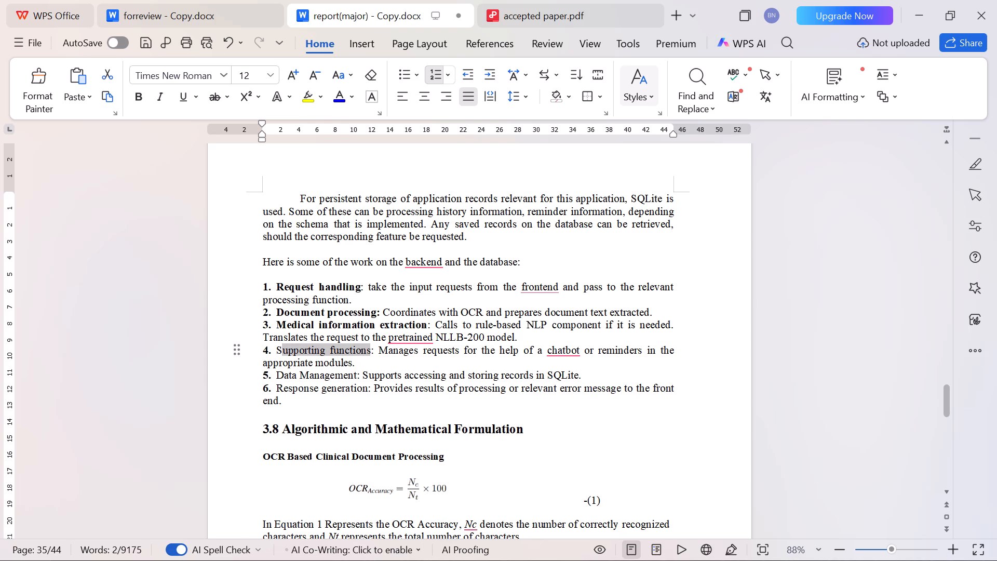
pyautogui.moveTo(281, 354); pyautogui.dragTo(279, 352)
pyautogui.hotkey('ctrl', 'b')
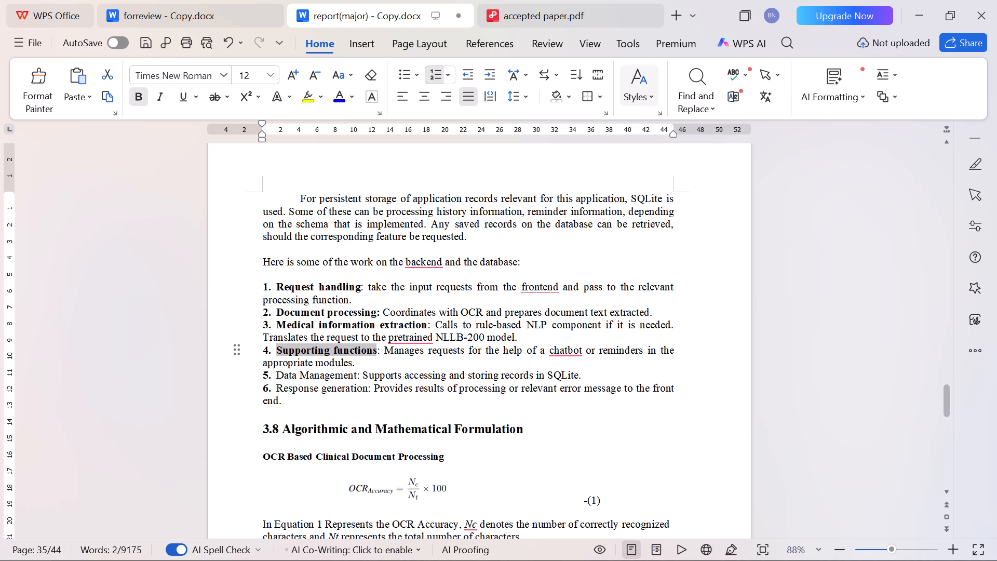
pyautogui.moveTo(277, 373); pyautogui.dragTo(355, 372)
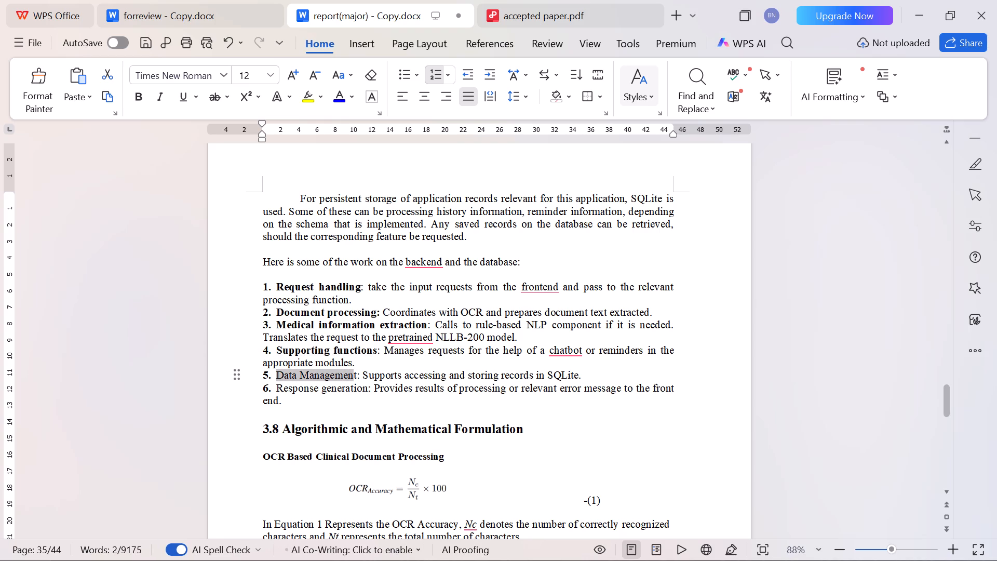
pyautogui.moveTo(355, 372); pyautogui.dragTo(356, 372)
pyautogui.press('b')
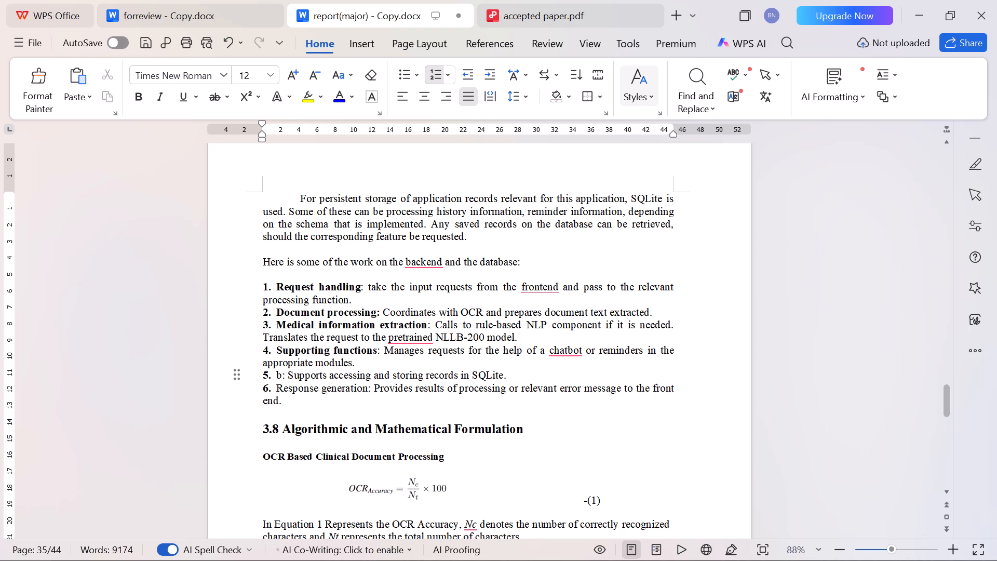
pyautogui.hotkey('ctrl', 'z')
pyautogui.hotkey('ctrl', 'b')
pyautogui.moveTo(275, 390); pyautogui.dragTo(368, 387)
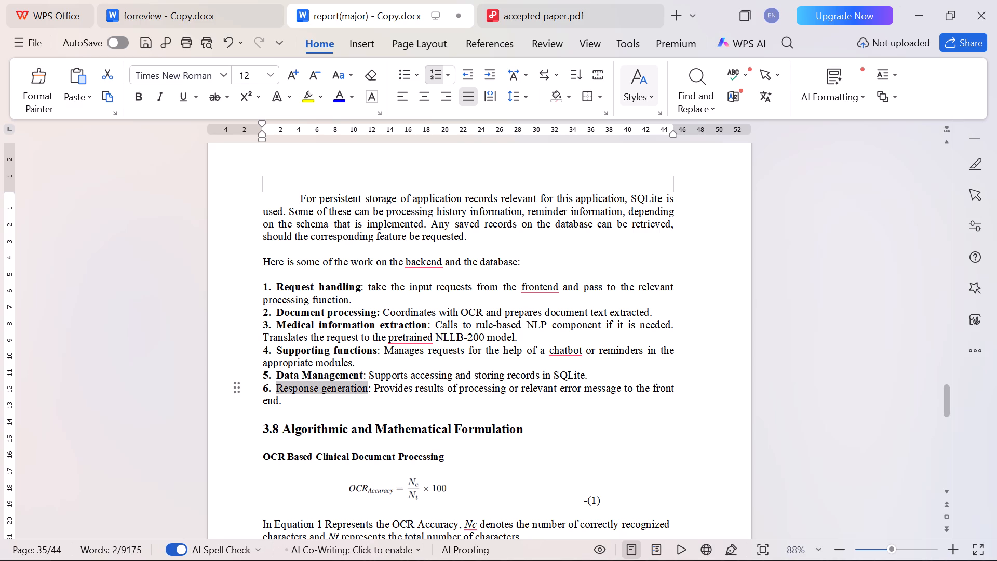
pyautogui.hotkey('ctrl', 'b')
pyautogui.hotkey('ctrl', 's')
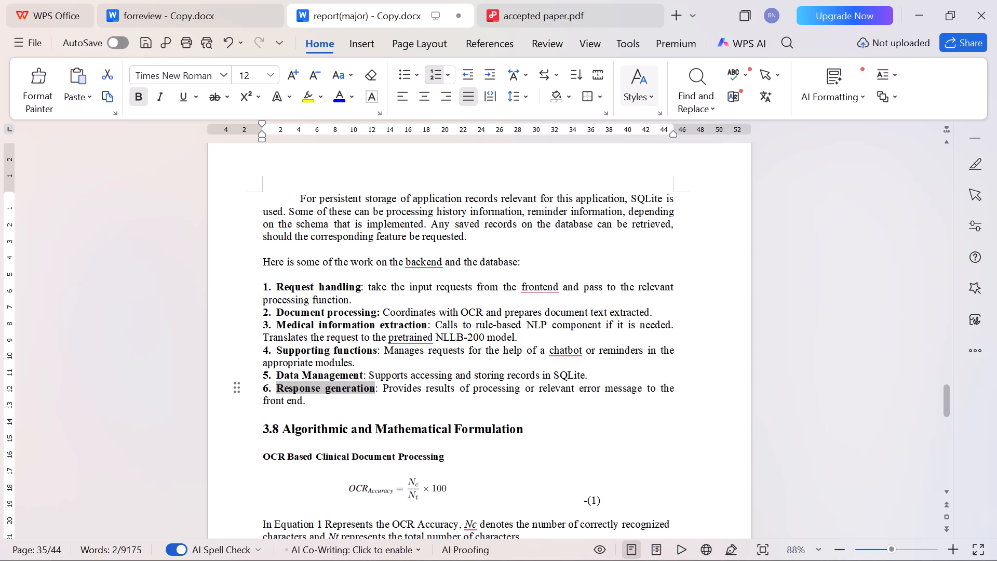
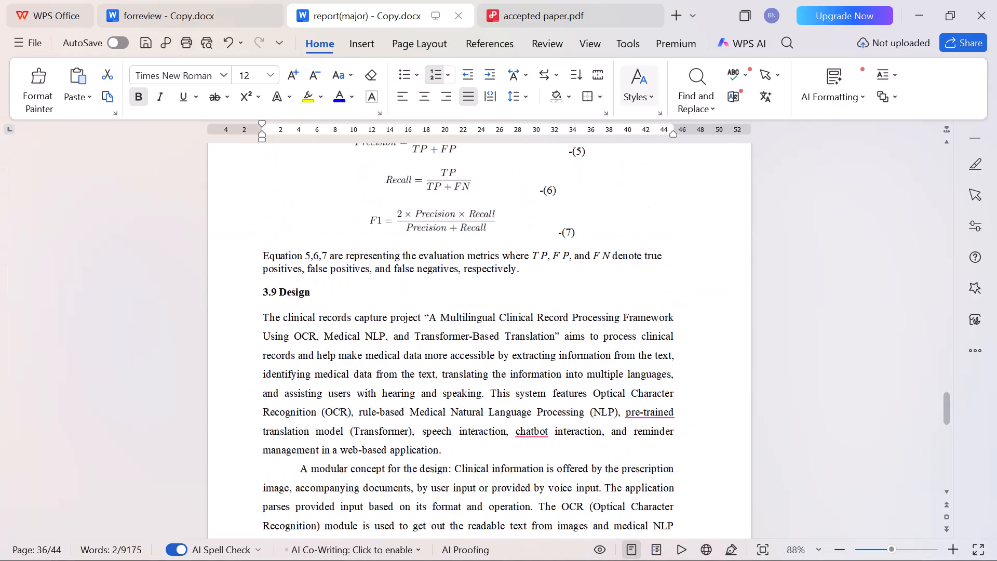
# Insert a blank line above the 3.9.1 UML Diagrams heading so it starts on the next page, and save the report.
pyautogui.scroll(-3, 480, 480)
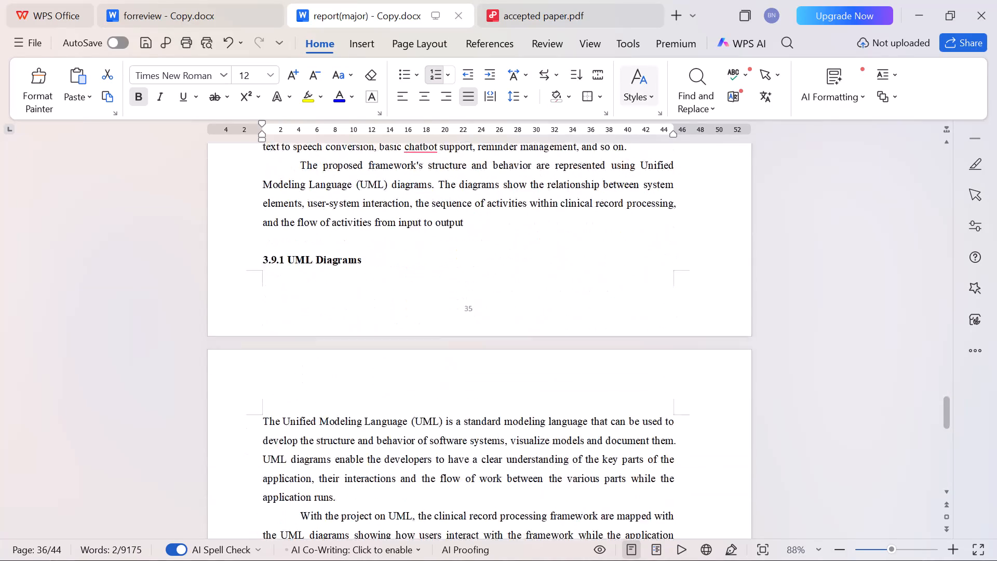
pyautogui.scroll(1, 480, 480)
pyautogui.click(331, 322)
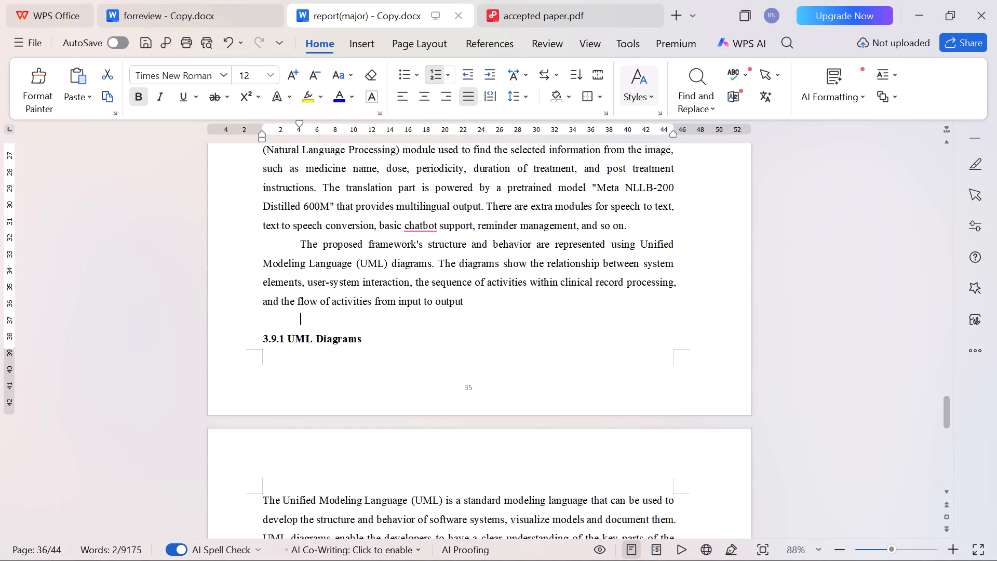
pyautogui.press('Return')
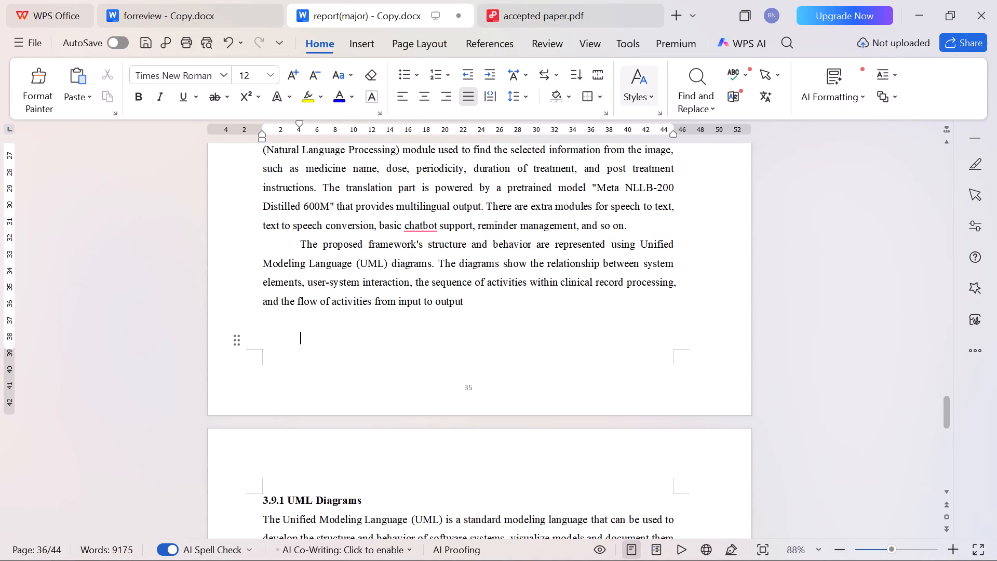
pyautogui.scroll(-9, 331, 322)
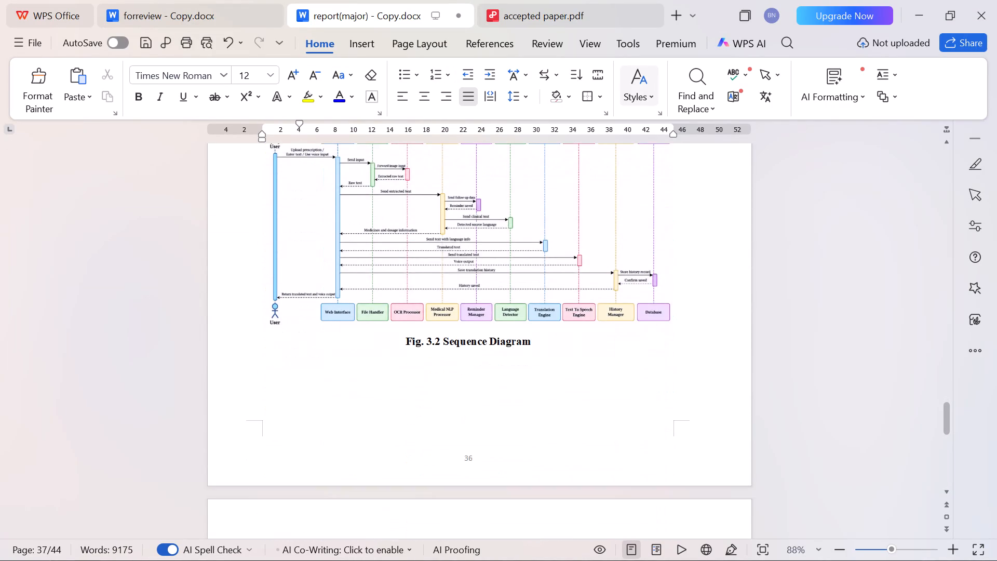
pyautogui.scroll(-4, 331, 322)
pyautogui.hotkey('ctrl', 's')
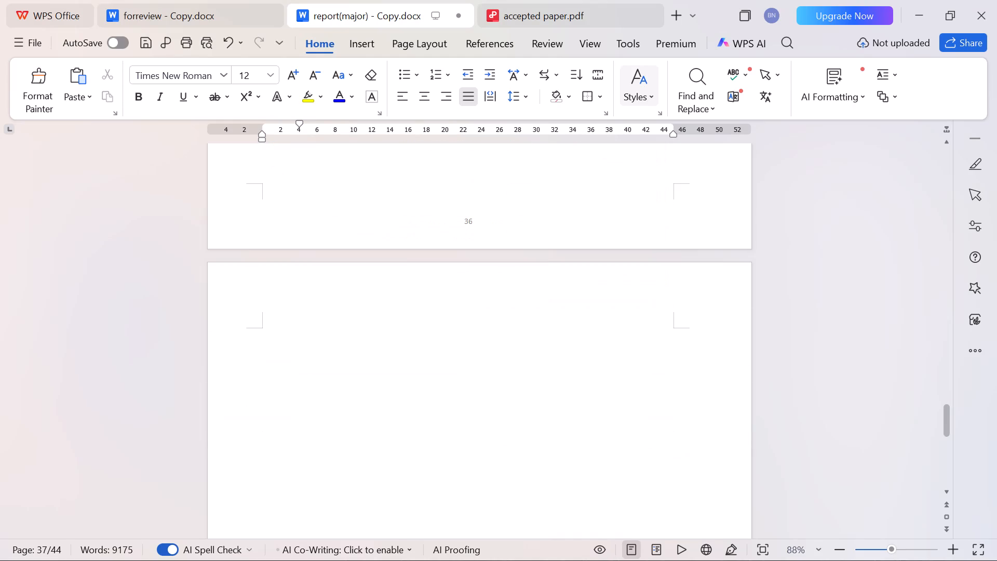